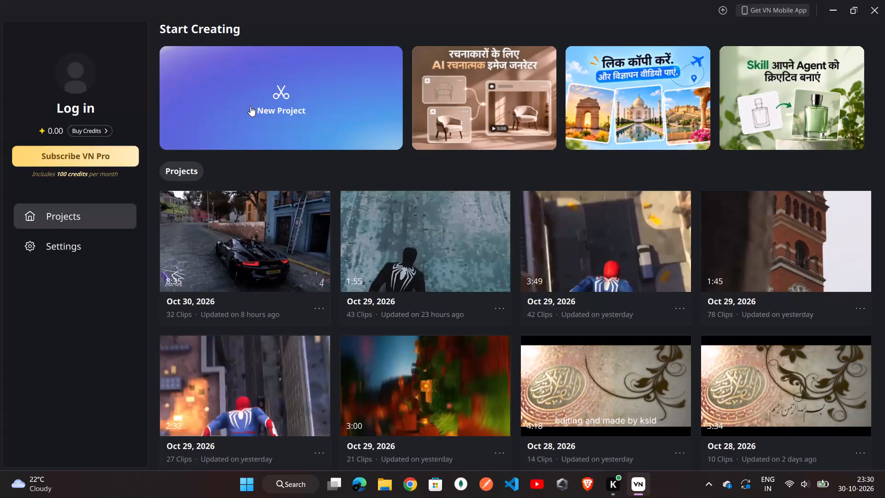
Create a new video project.
left_click(260, 93)
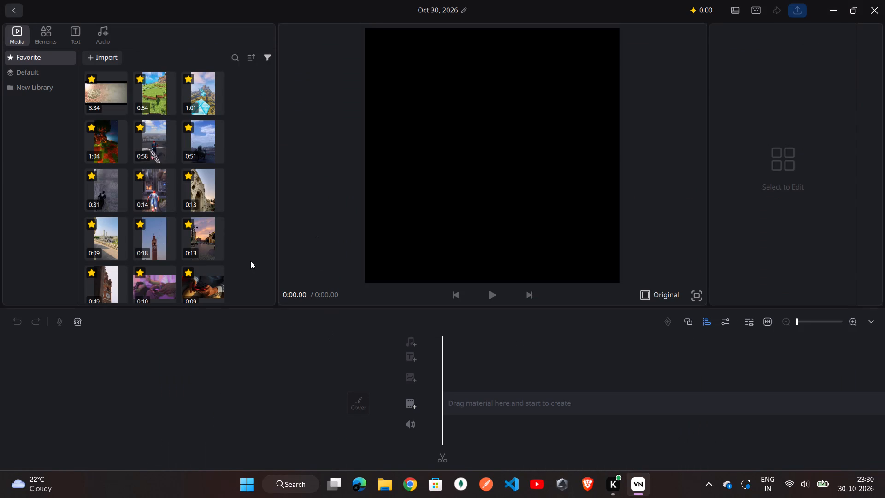
Place the 0:25 police car clip from the Favorite media at the start of the main video track.
scroll(194, 270, "down", 2)
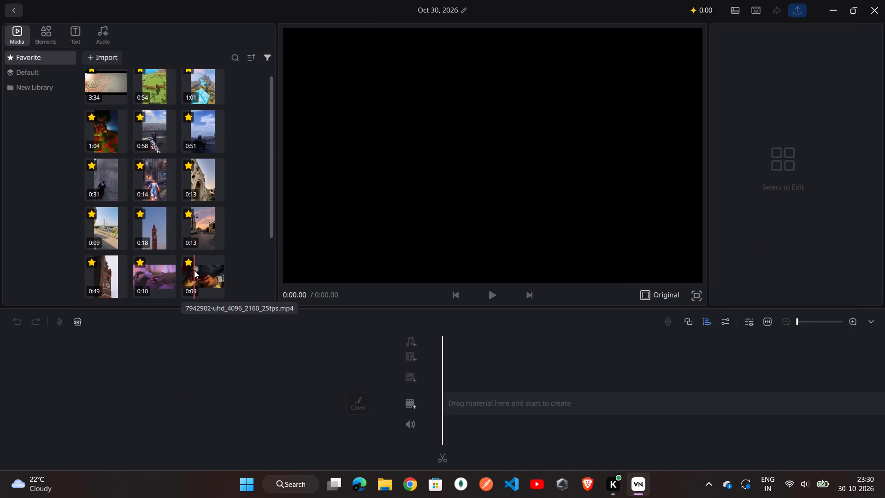
scroll(194, 270, "down", 8)
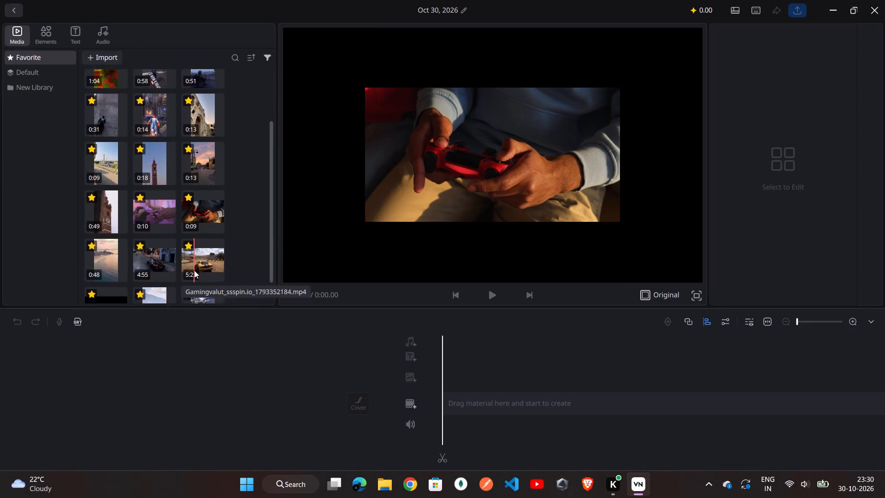
scroll(194, 270, "down", 3)
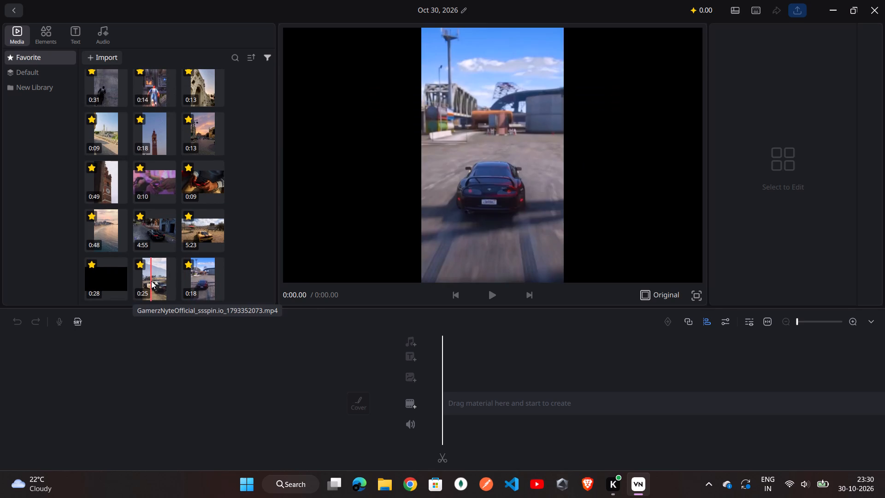
left_click_drag(151, 281, 474, 398)
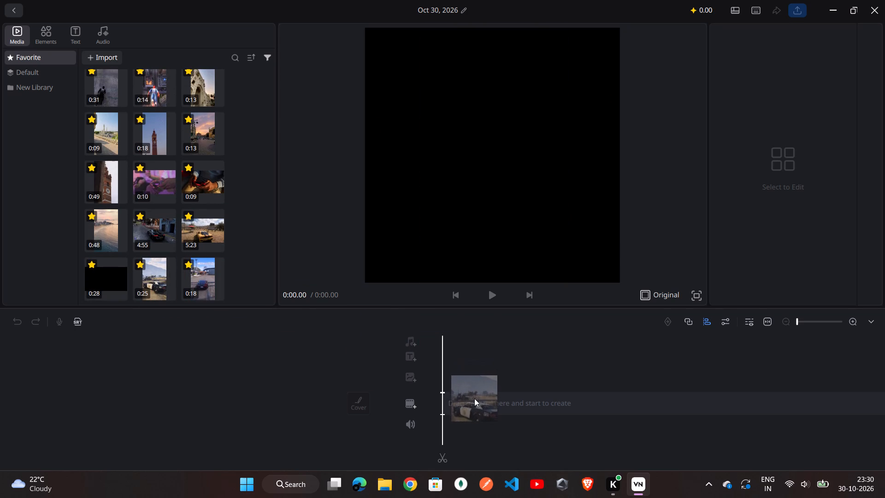
left_click(517, 329)
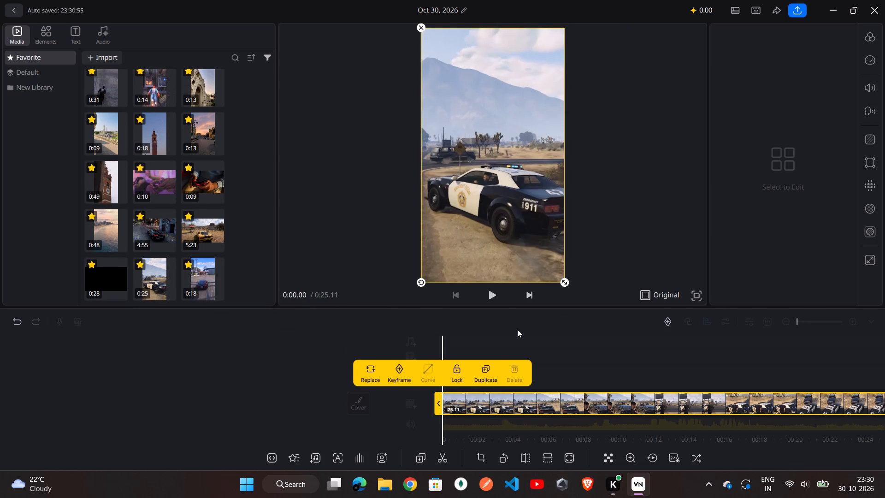
Split the police car clip at about 6.28 seconds, where the officer aims at the dark SUV.
scroll(517, 329, "left", 1)
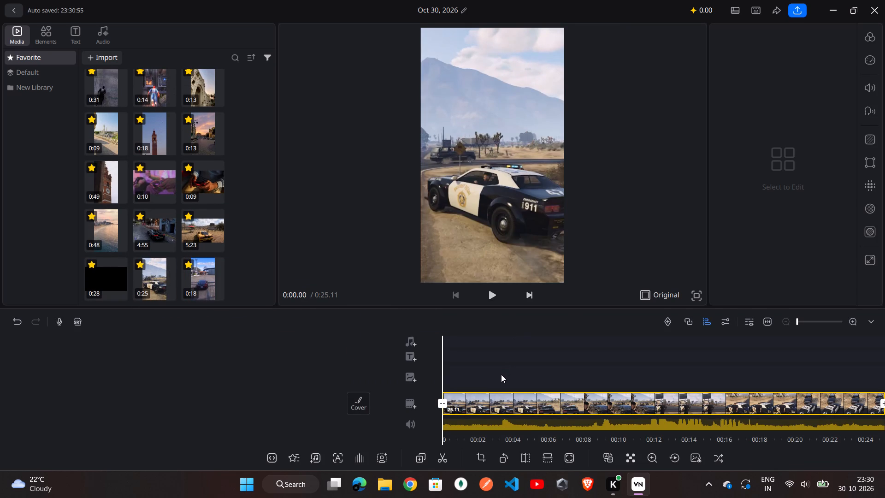
scroll(501, 374, "left", 2)
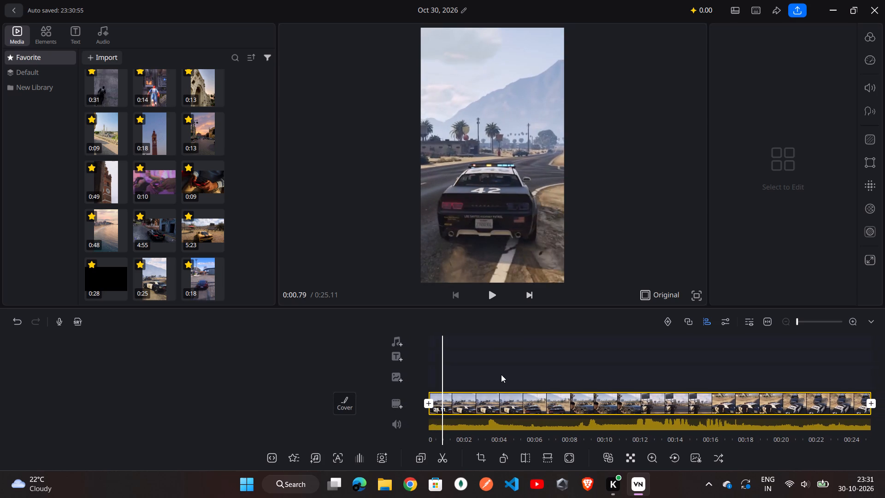
scroll(501, 374, "left", 3)
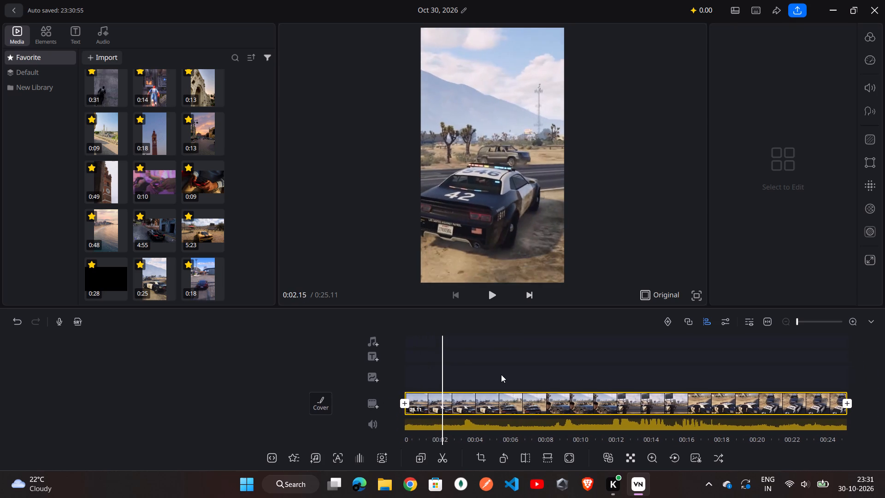
scroll(501, 374, "left", 5)
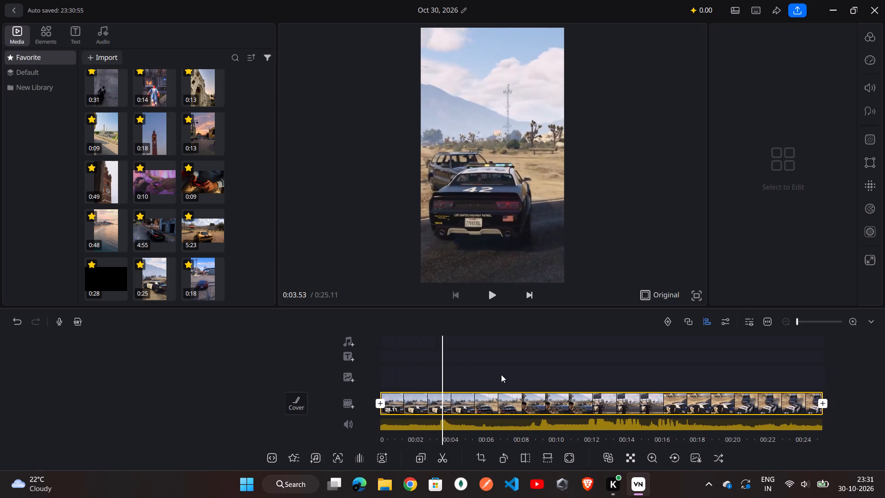
scroll(501, 374, "left", 4)
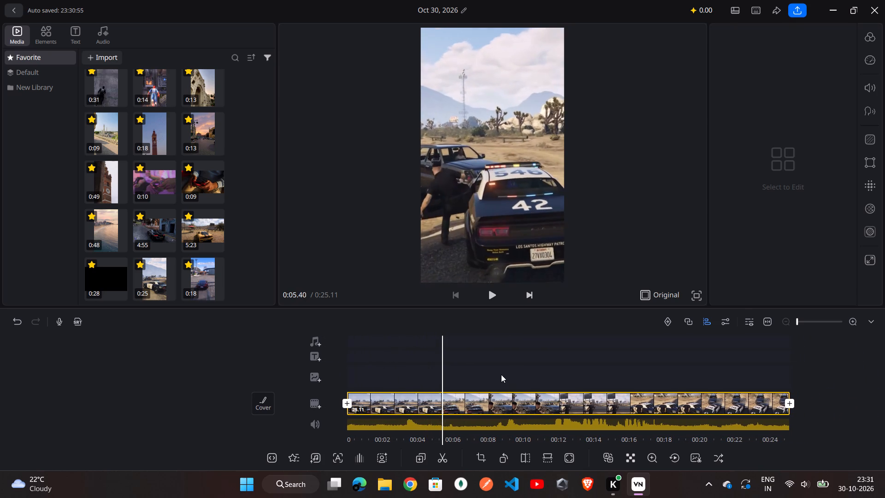
scroll(501, 374, "left", 2)
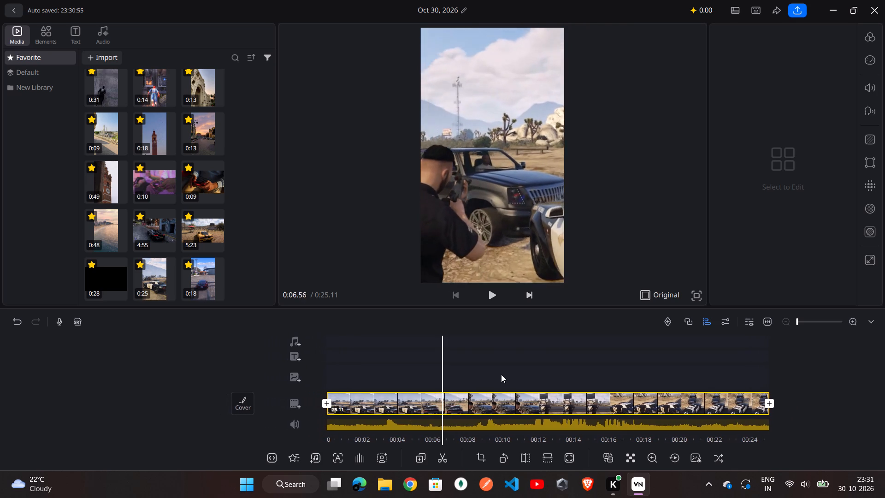
left_click(442, 461)
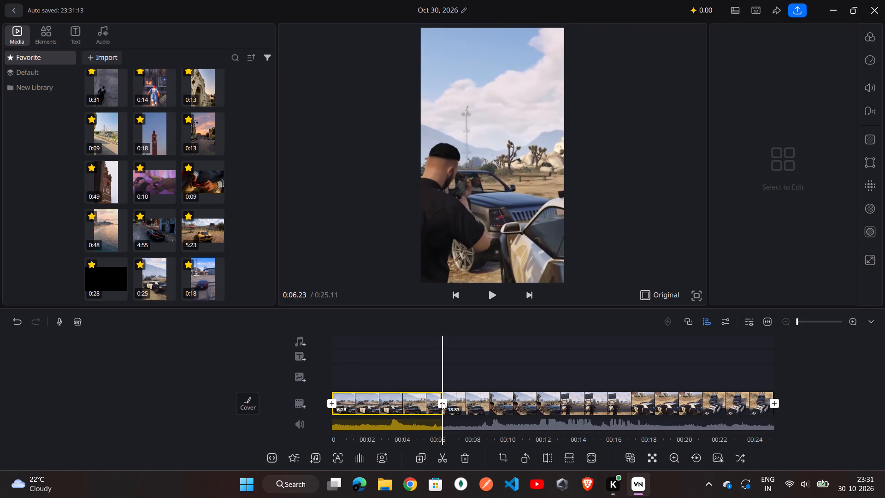
Apply the basic White transition at the cut between the first two segments.
left_click(442, 402)
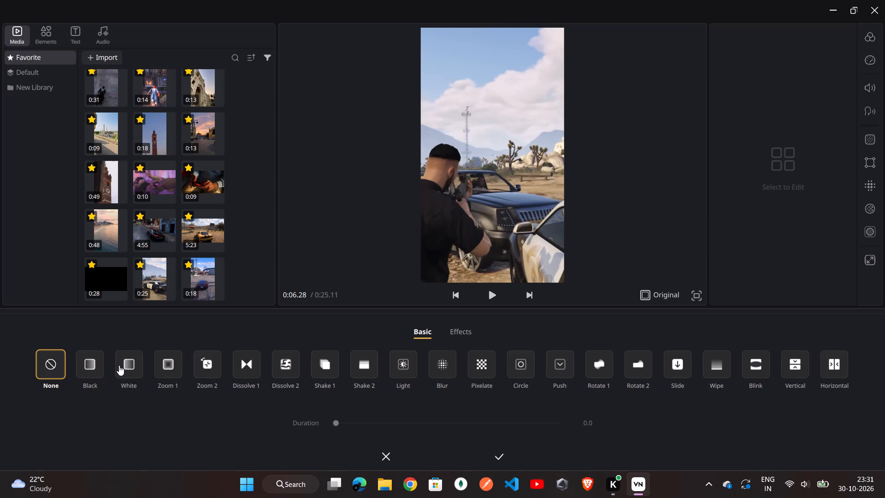
left_click(125, 369)
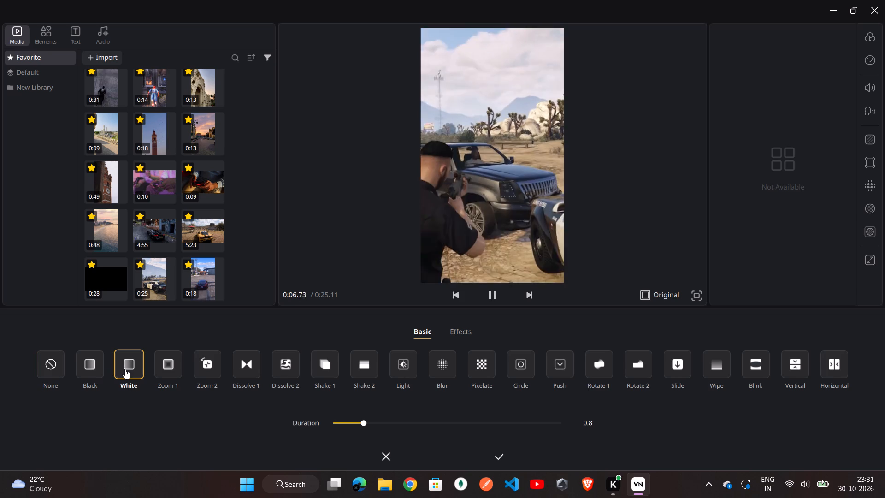
left_click(505, 457)
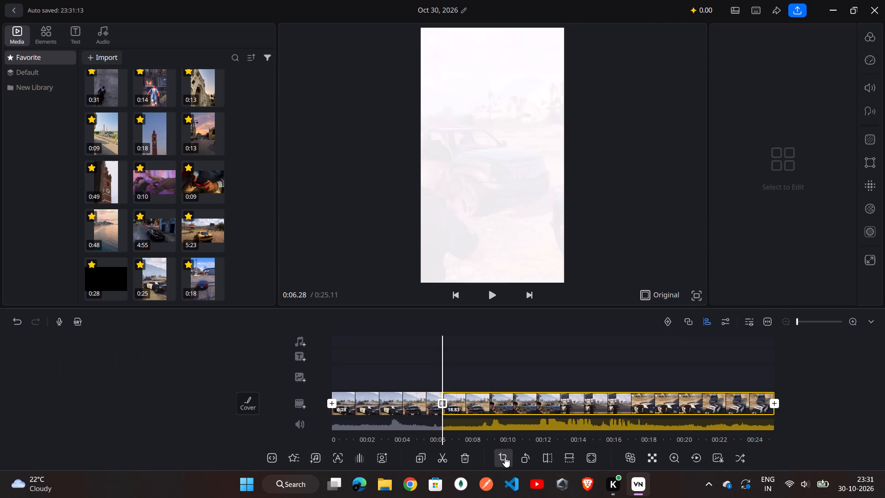
Split the second segment at about 20.28 seconds on the timeline.
scroll(496, 402, "left", 2)
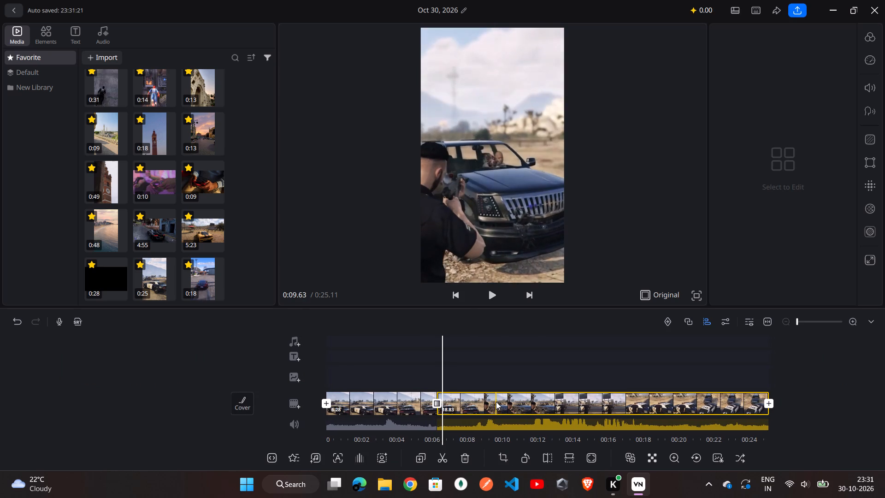
scroll(496, 402, "left", 6)
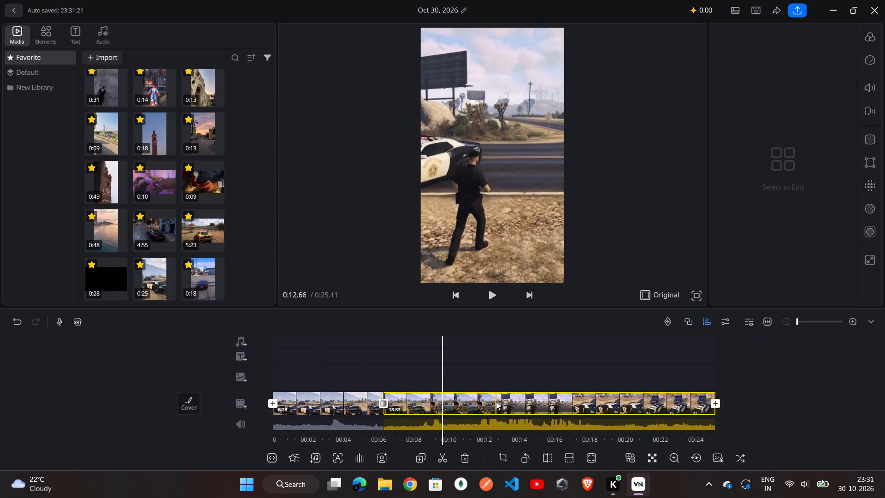
scroll(496, 402, "left", 6)
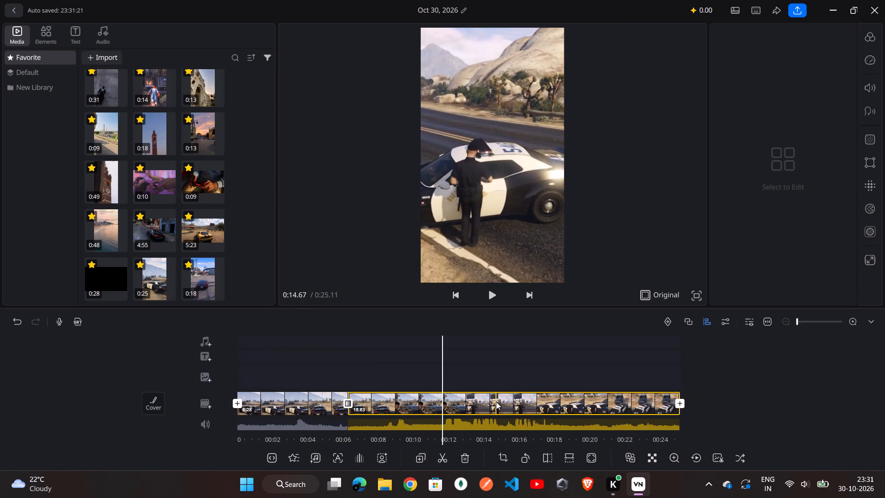
scroll(496, 402, "left", 9)
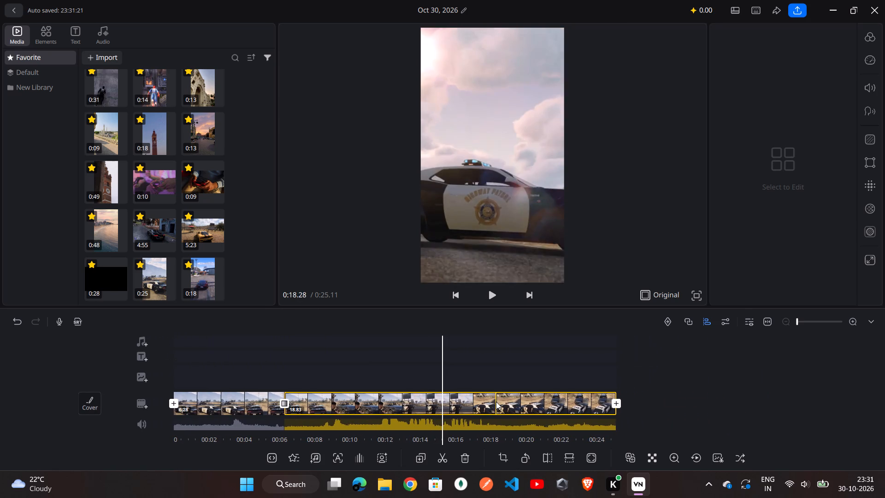
scroll(496, 402, "left", 3)
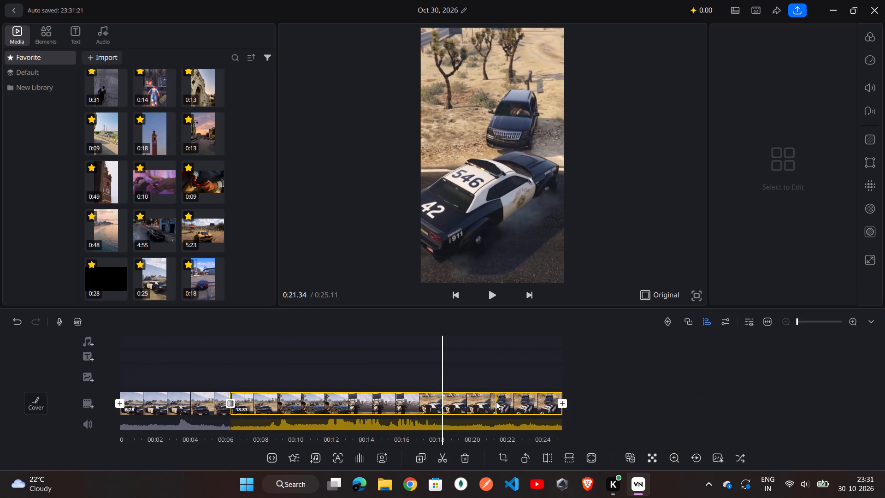
scroll(496, 402, "left", 3)
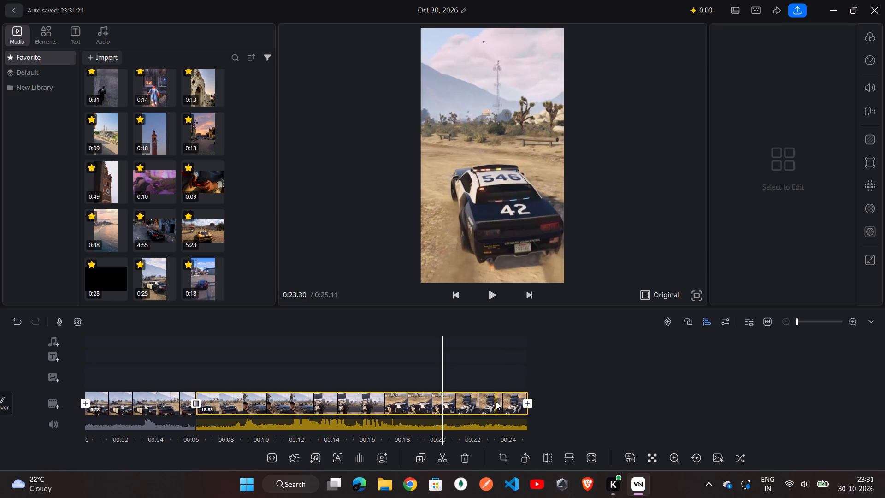
left_click(439, 460)
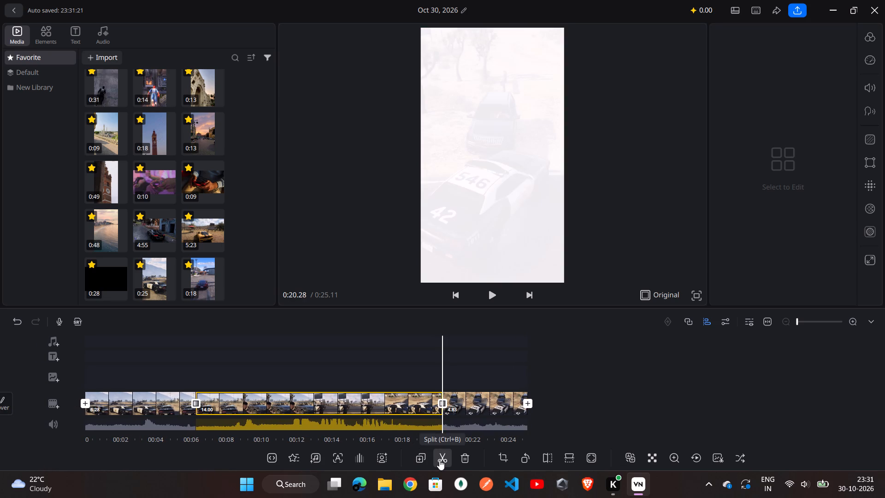
Set the transition at the second cut to the basic Light transition.
left_click(443, 403)
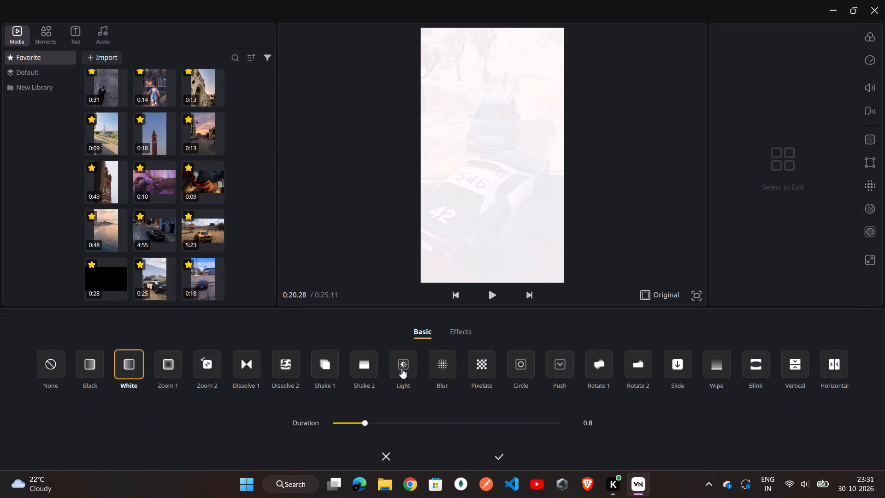
left_click(404, 368)
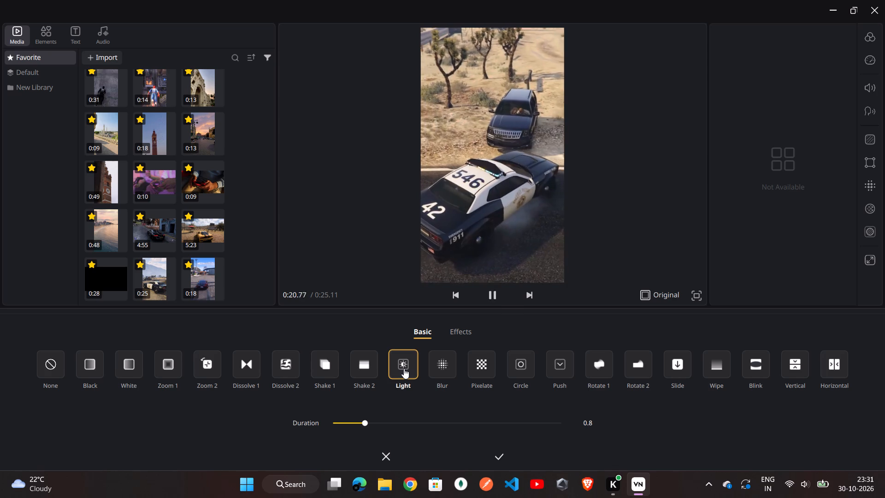
left_click(496, 456)
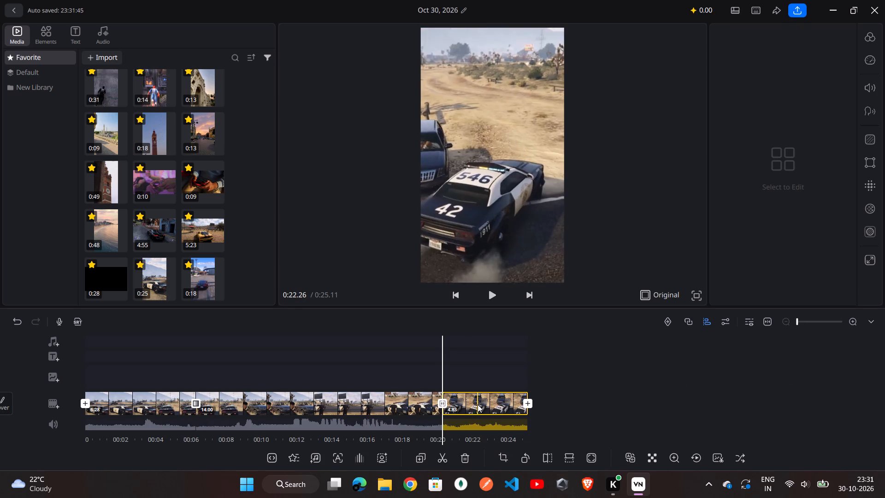
Examine the last police car segment through to the end of the clip.
scroll(478, 404, "left", 2)
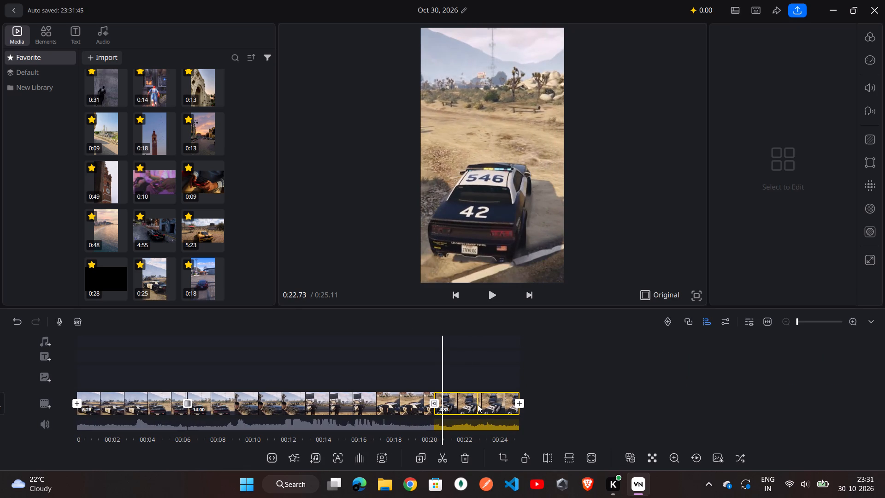
scroll(478, 404, "left", 1)
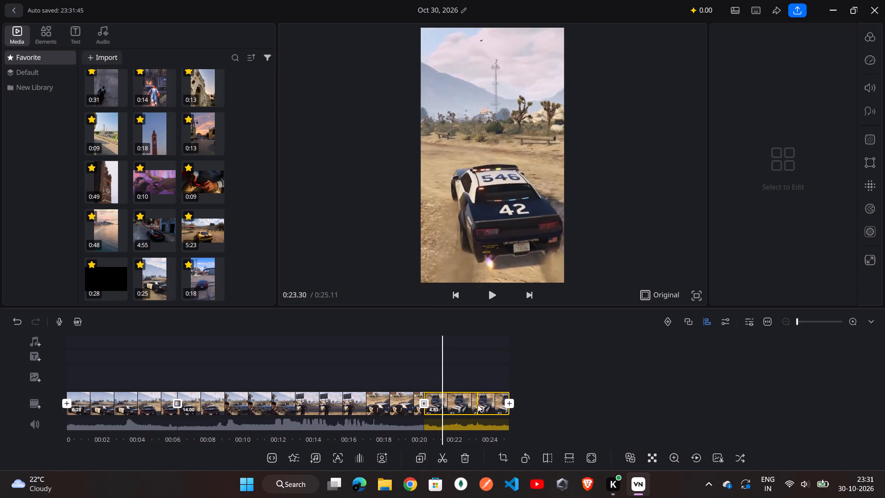
scroll(478, 404, "left", 2)
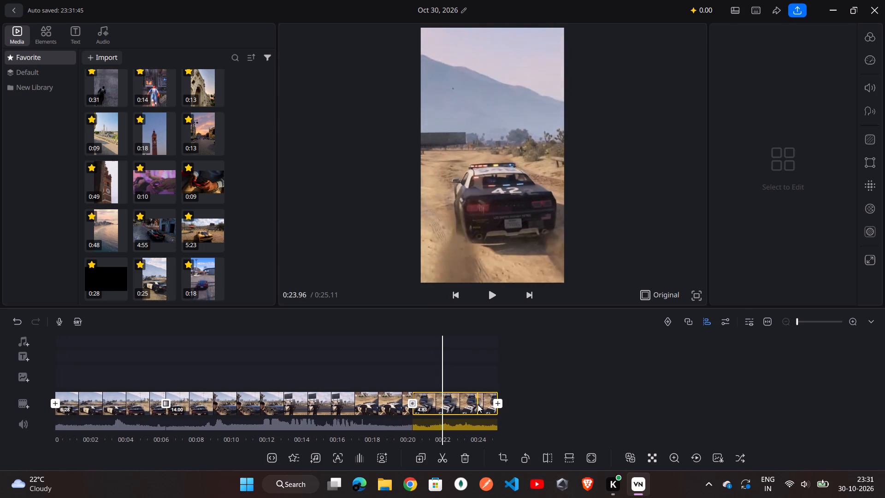
scroll(478, 404, "left", 1)
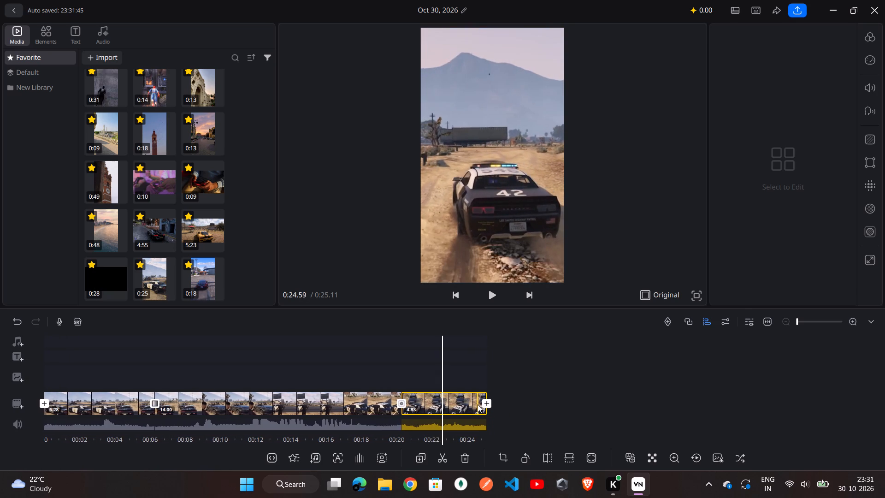
scroll(478, 404, "left", 3)
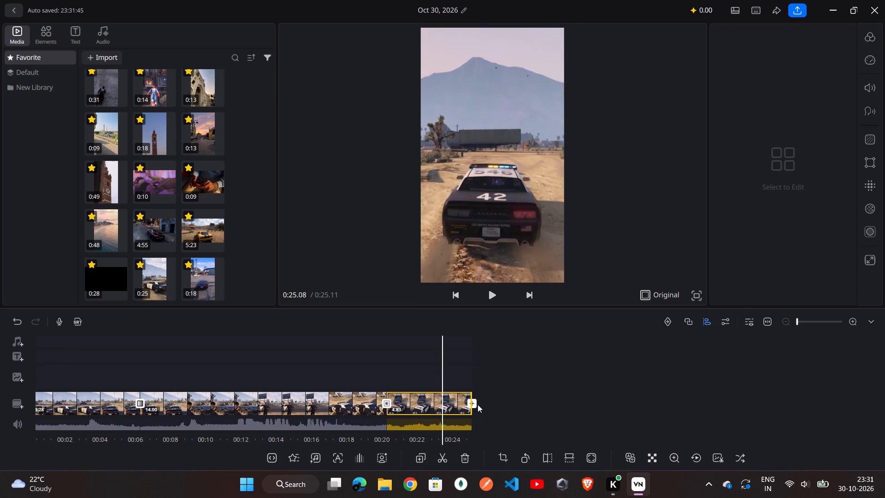
scroll(478, 404, "left", 2)
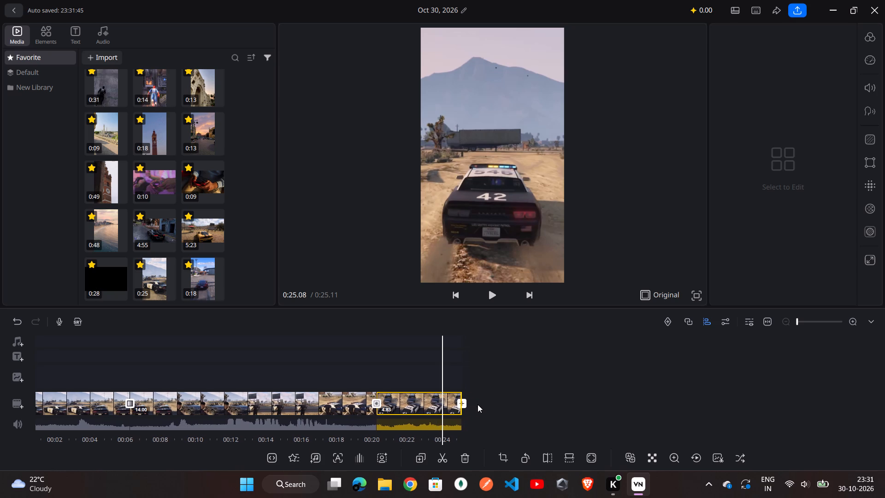
scroll(478, 404, "left", 3)
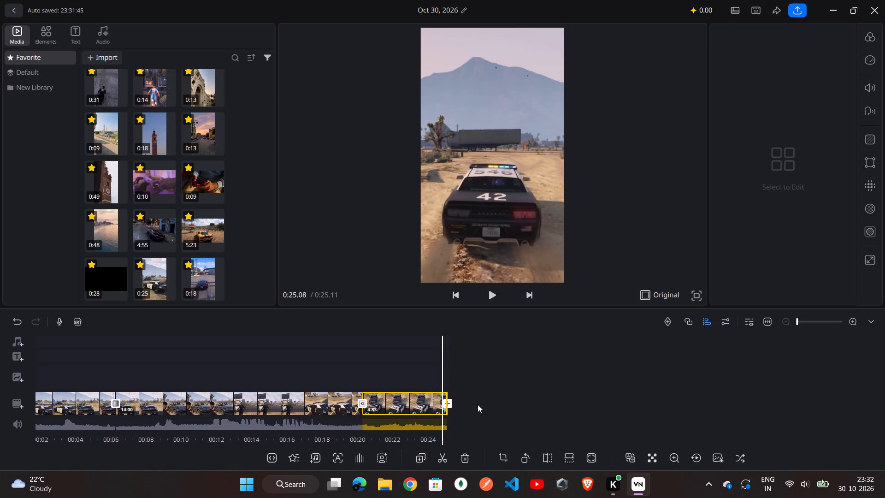
scroll(478, 404, "left", 2)
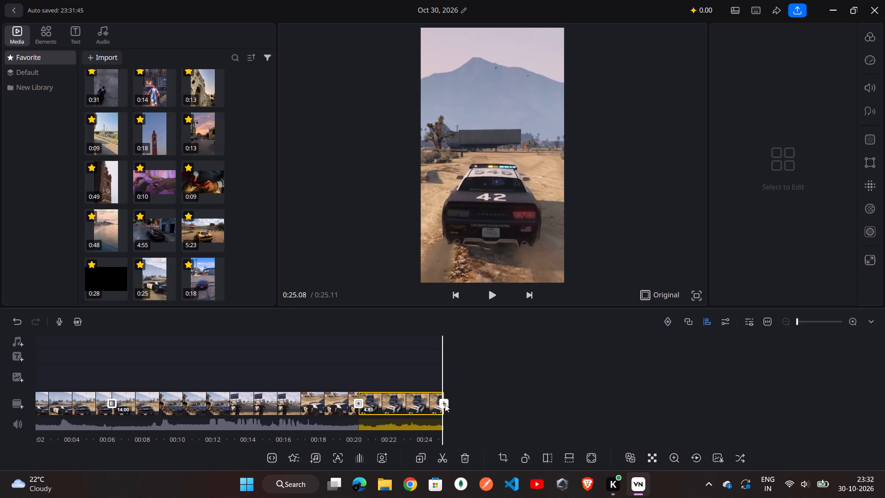
left_click(445, 404)
left_click(445, 404)
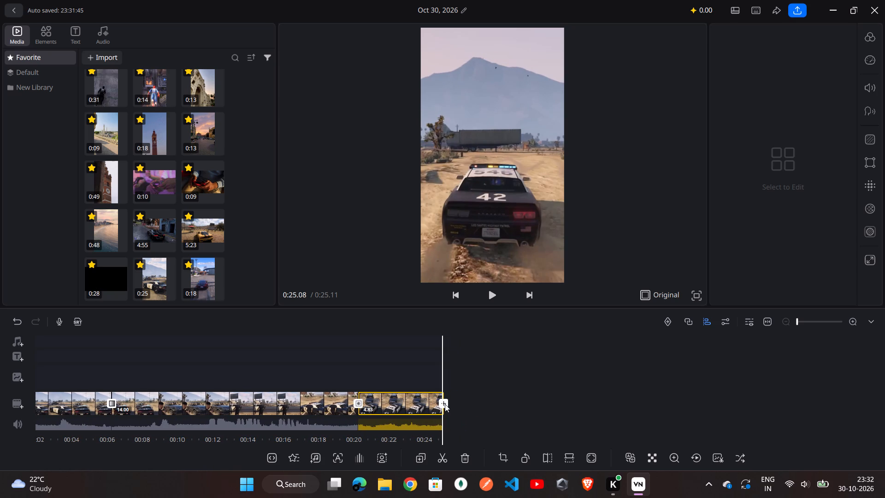
scroll(384, 380, "right", 1)
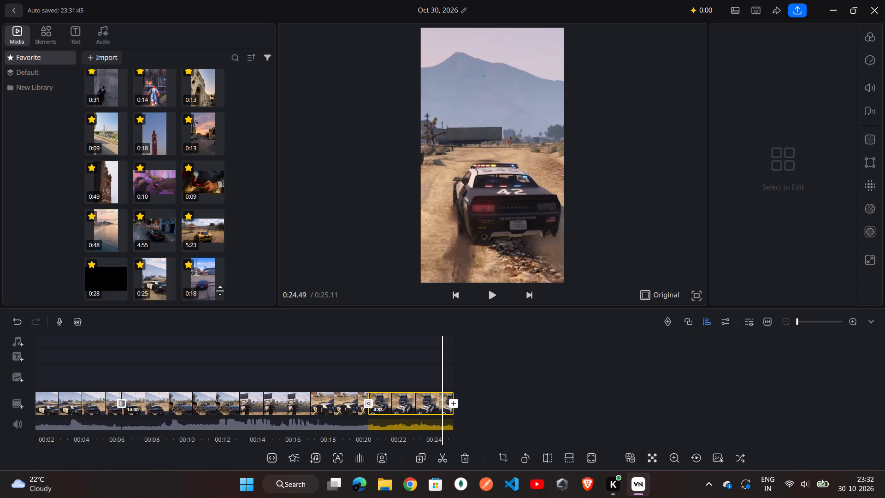
Add the 18-second vertical sports car bridge-jump clip to the main track after the last police car segment.
scroll(194, 260, "down", 3)
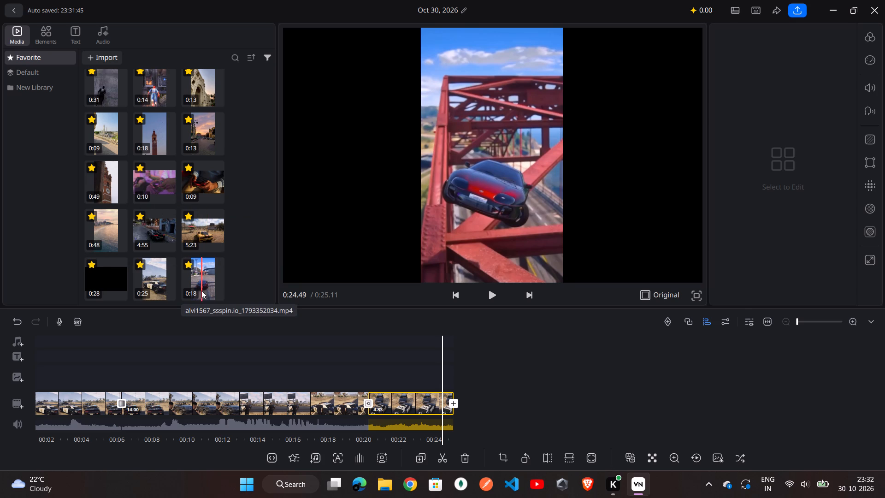
left_click_drag(201, 290, 480, 407)
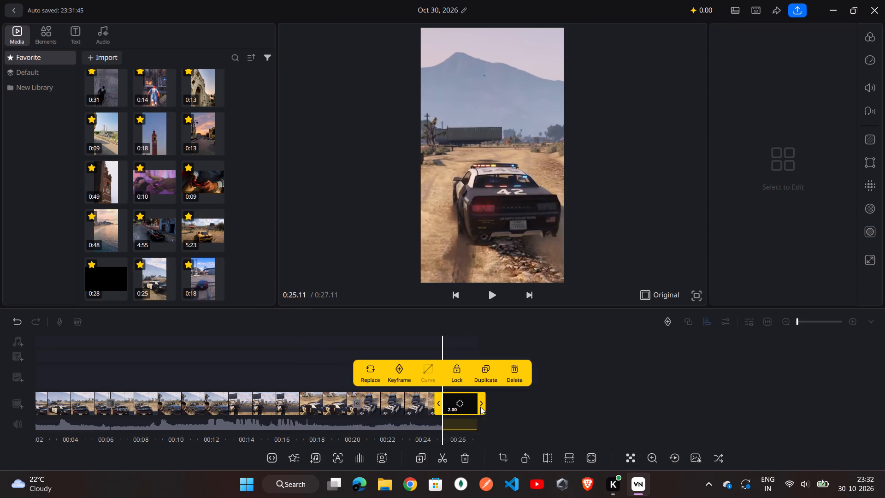
left_click(527, 329)
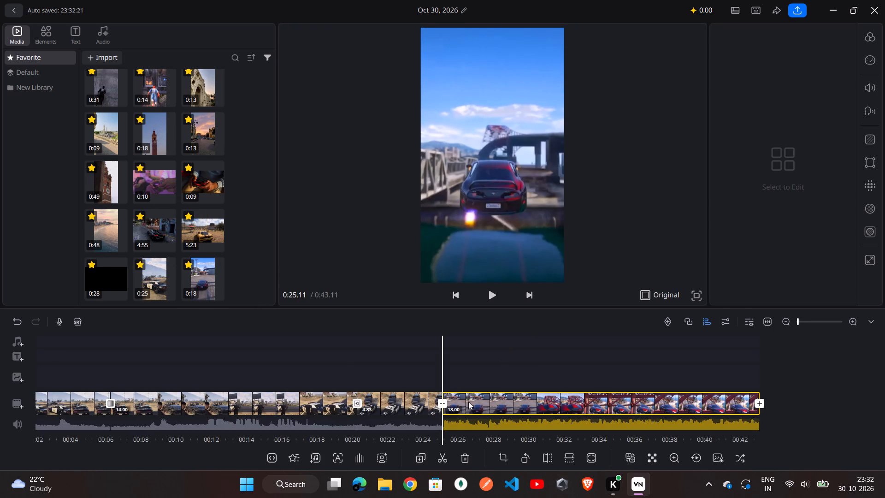
Apply the basic Light transition at the cut between the police car footage and the sports car clip.
left_click(443, 402)
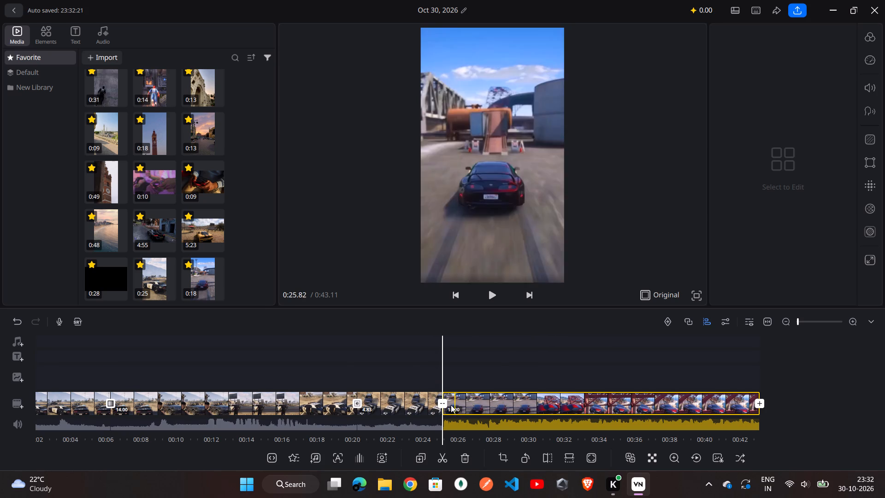
left_click(442, 402)
double_click(442, 402)
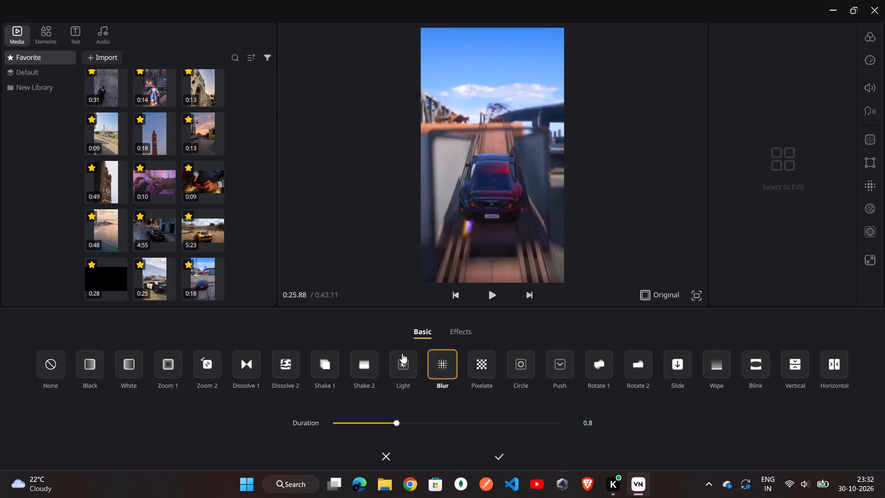
left_click(402, 361)
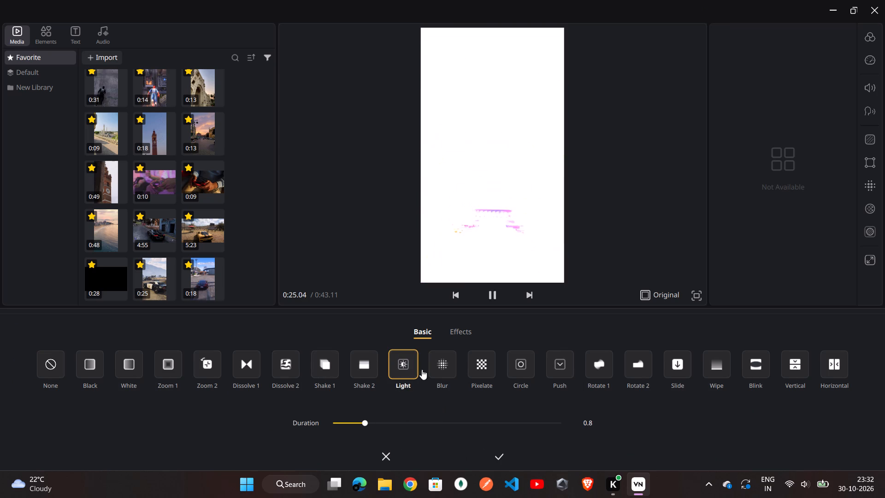
left_click(496, 455)
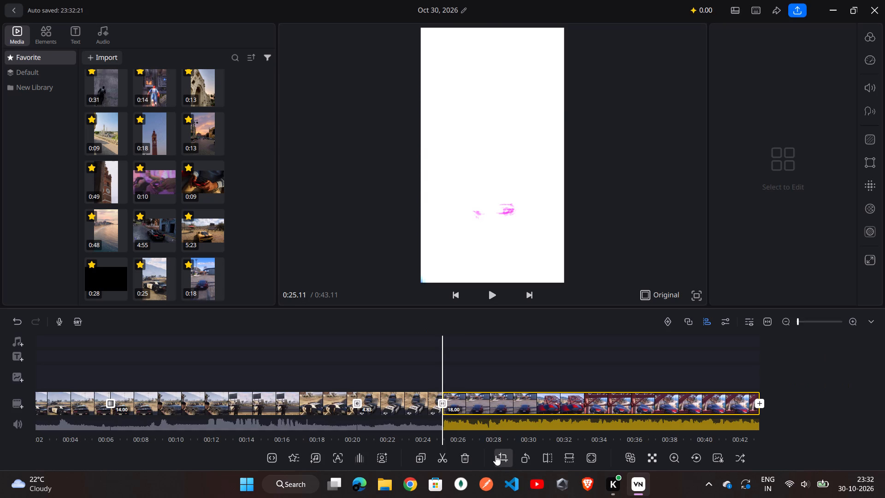
Examine the sports car clip from the takeoff through the bridge jump to the landing on the road.
scroll(496, 355, "left", 1)
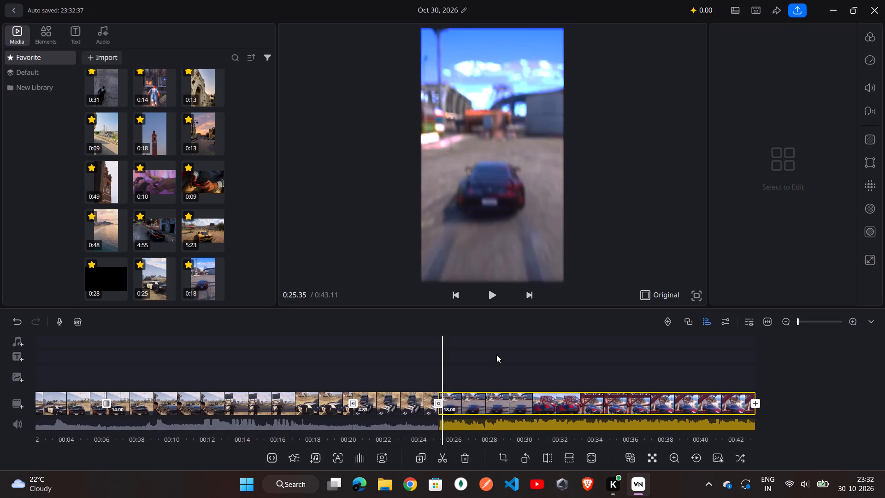
scroll(496, 355, "left", 3)
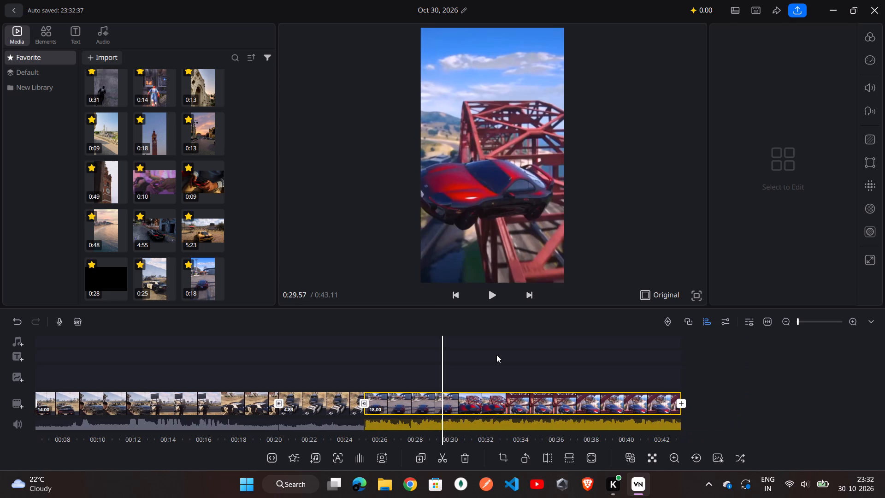
scroll(496, 355, "left", 2)
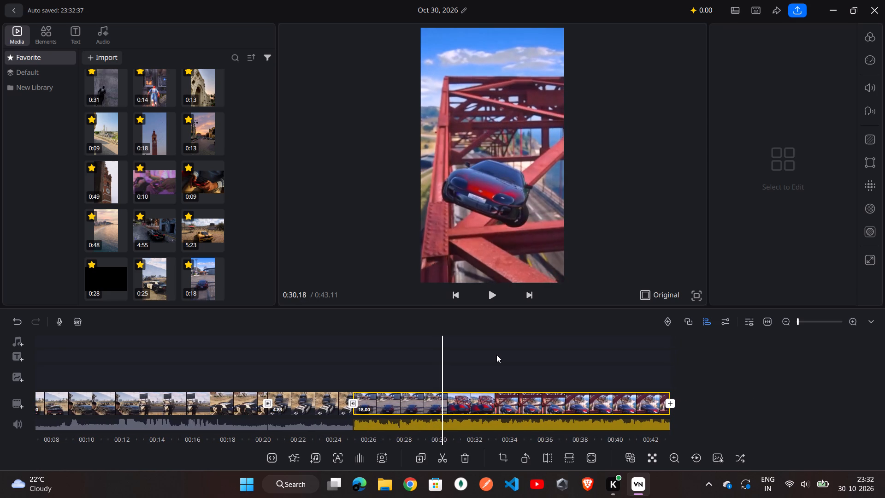
scroll(496, 355, "left", 1)
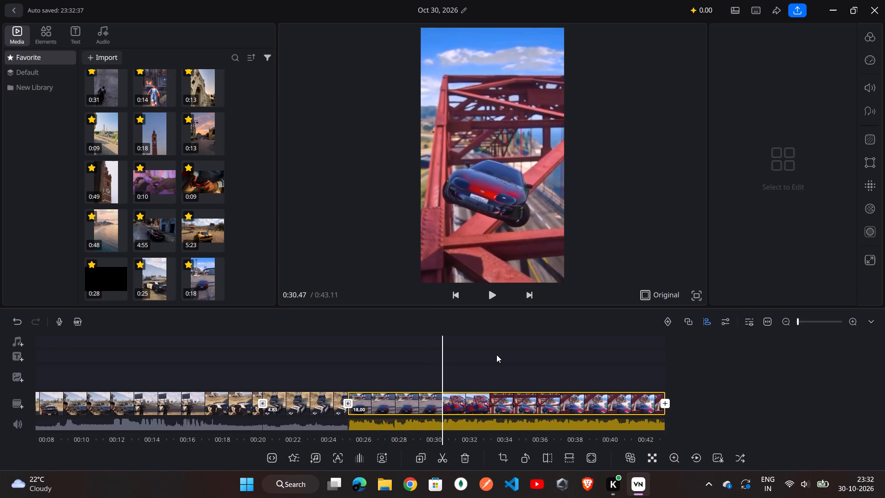
scroll(496, 355, "left", 1)
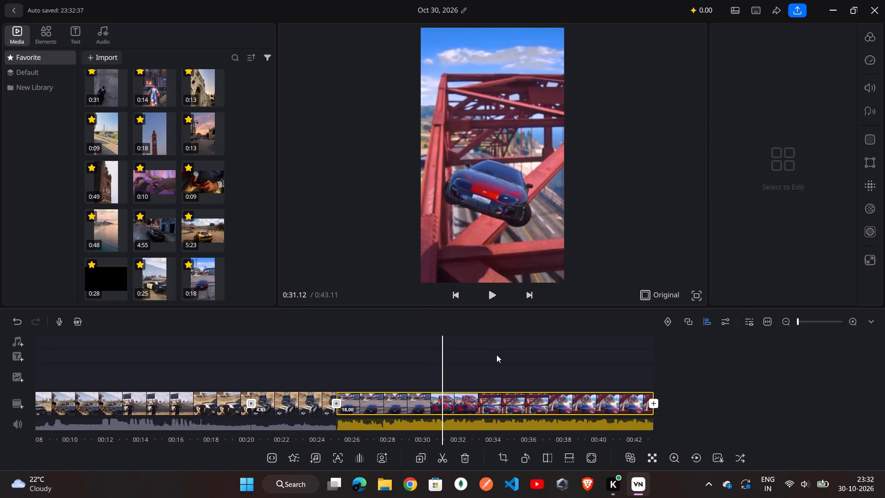
scroll(496, 355, "left", 2)
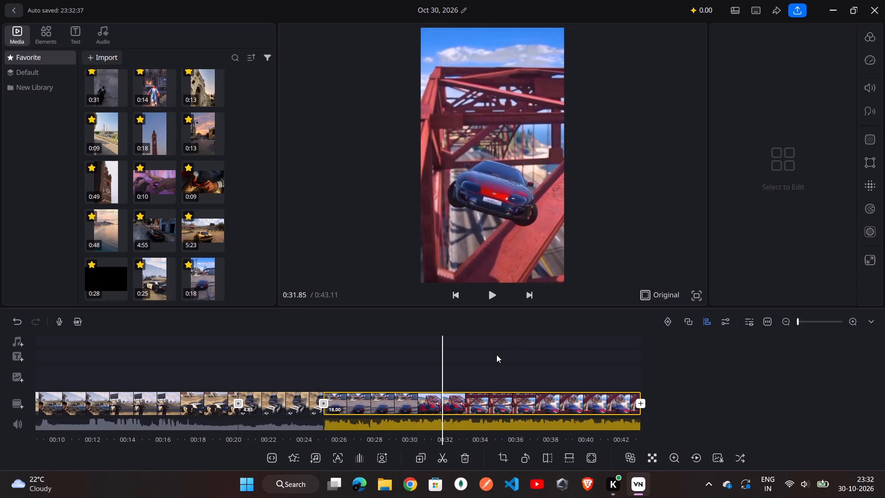
scroll(384, 362, "left", 2)
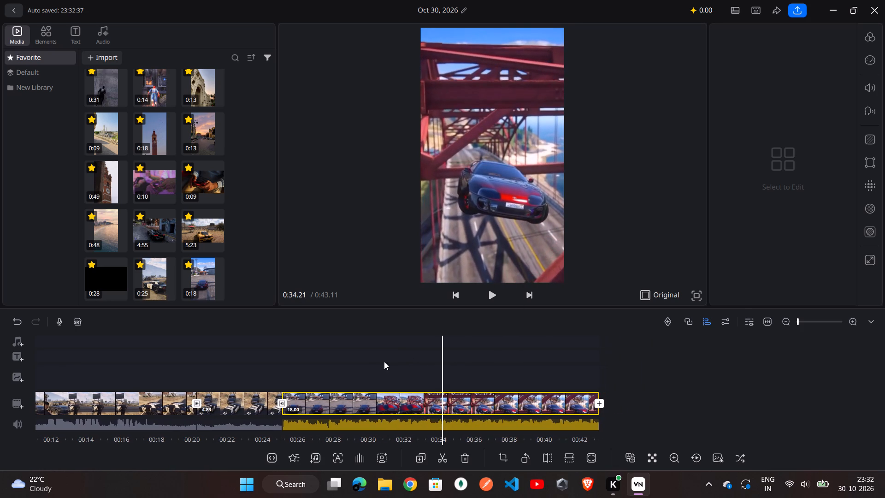
scroll(384, 362, "up", 2)
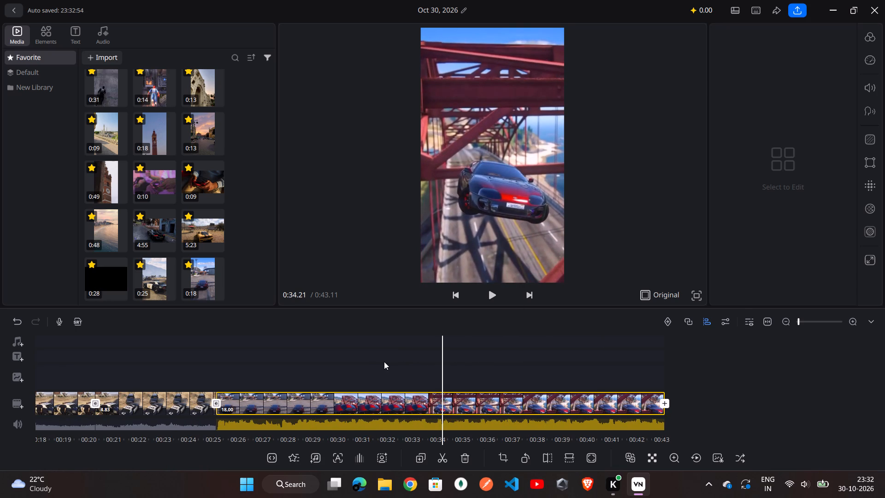
right_click(384, 362)
scroll(384, 362, "left", 2)
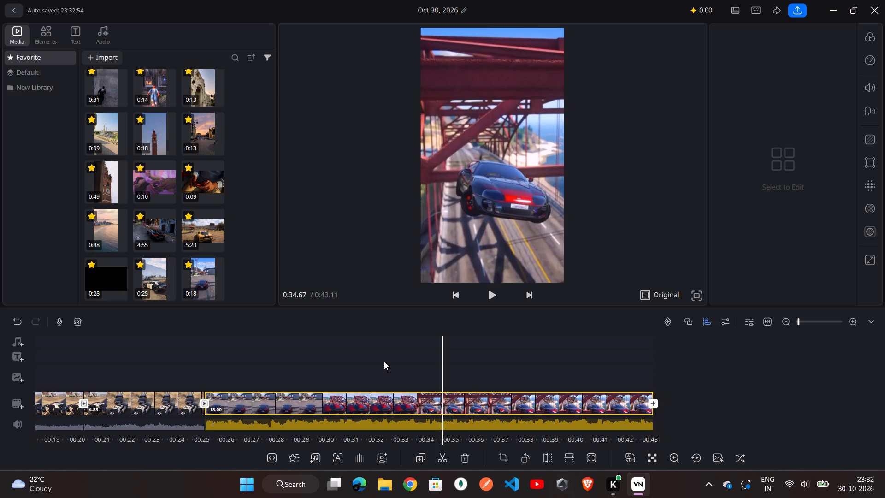
scroll(384, 362, "left", 6)
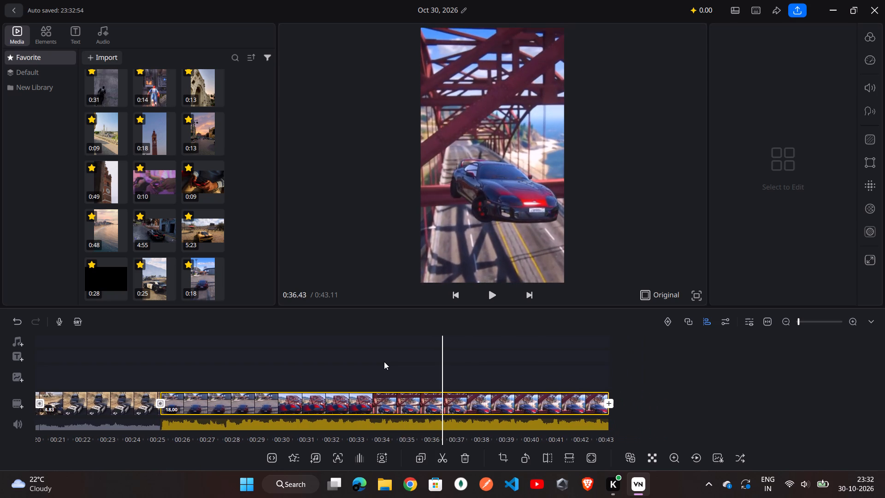
scroll(384, 362, "left", 4)
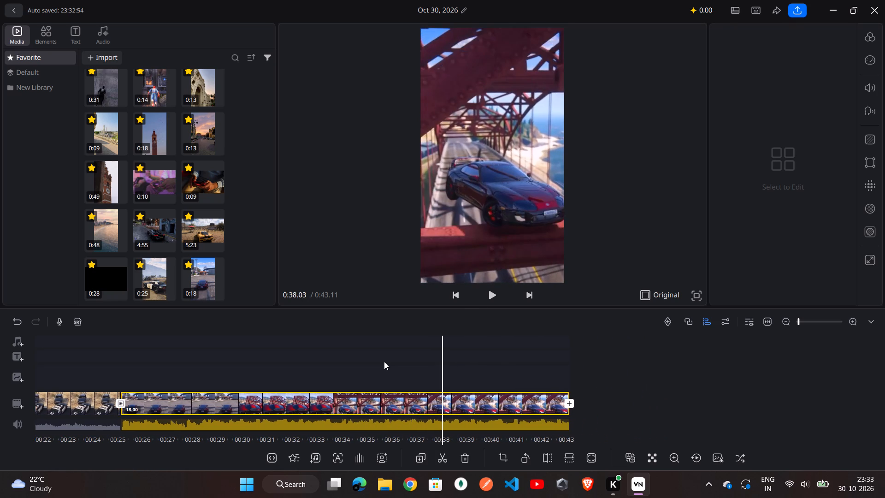
scroll(384, 362, "left", 5)
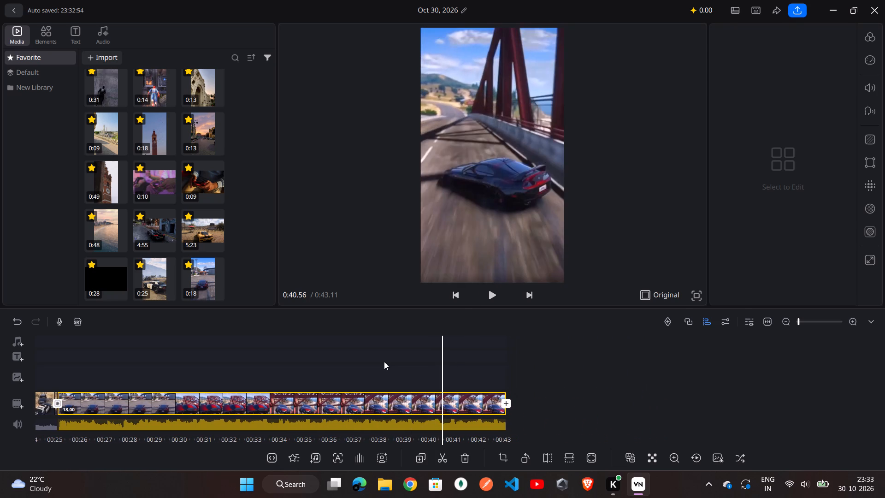
scroll(384, 362, "left", 1)
Split the sports car clip at about 26.99 seconds on the timeline, where the car flies toward the red bridge.
scroll(384, 362, "right", 2)
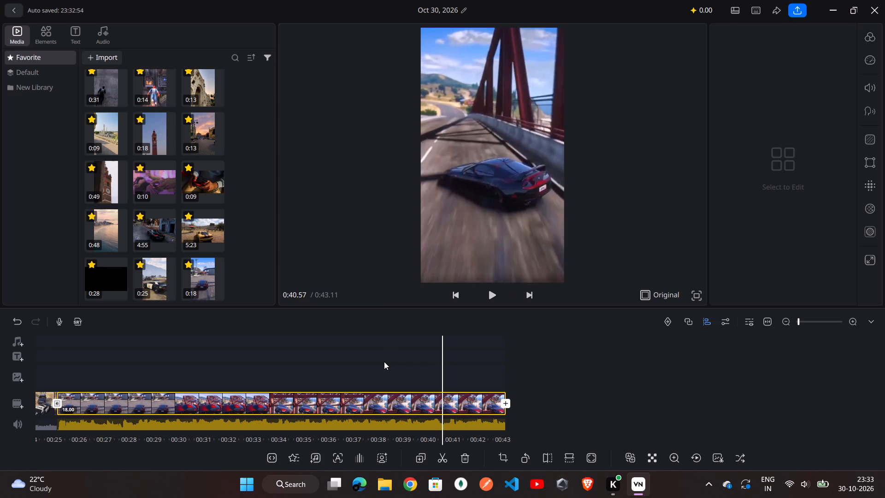
scroll(384, 362, "right", 3)
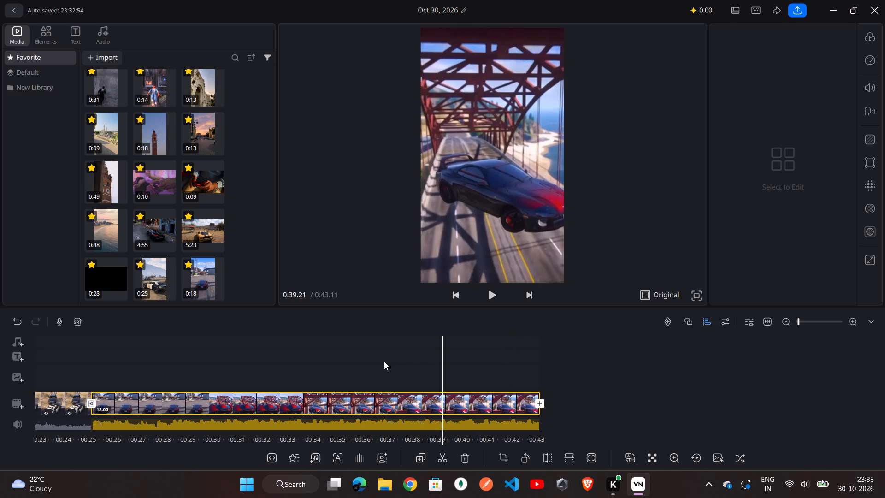
scroll(384, 362, "right", 13)
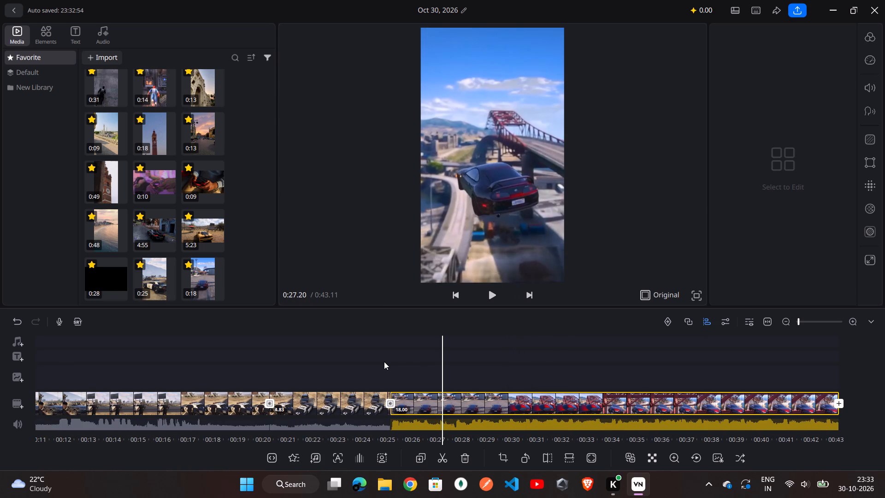
scroll(384, 362, "right", 1)
key("ctrl+b")
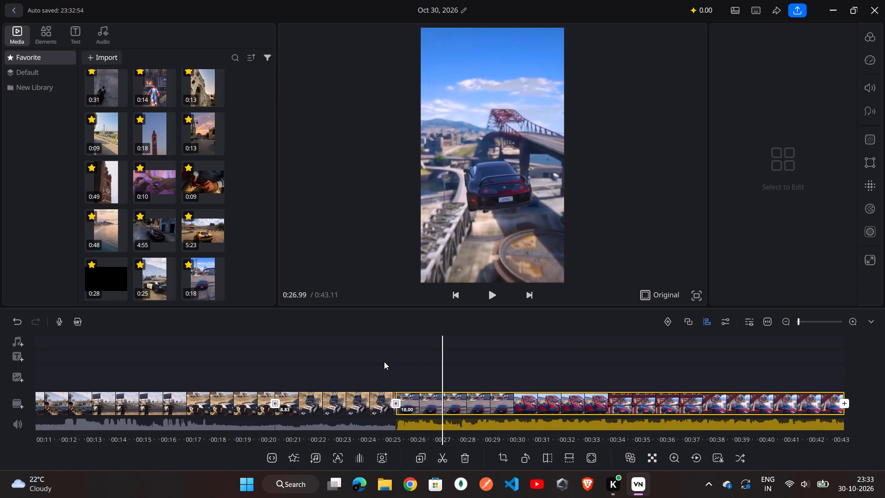
Split the remaining sports car segment at about 30.35 seconds on the timeline.
scroll(384, 362, "left", 2)
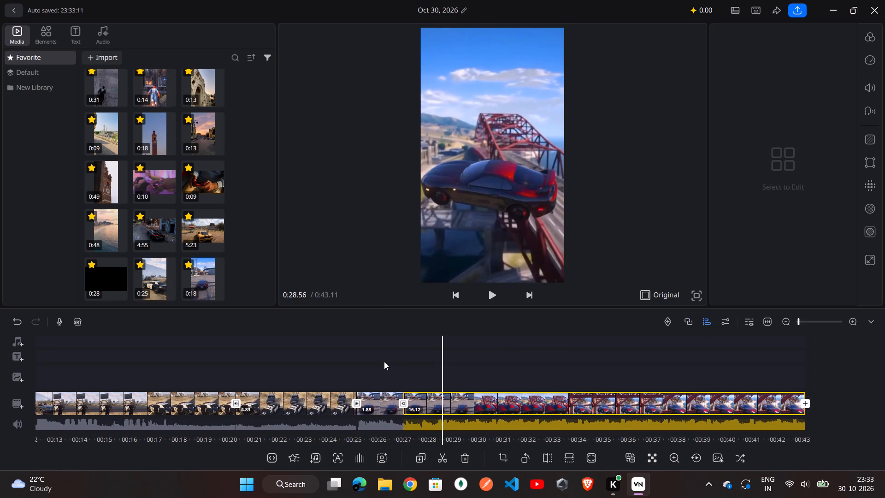
scroll(384, 362, "left", 2)
key("ctrl+b")
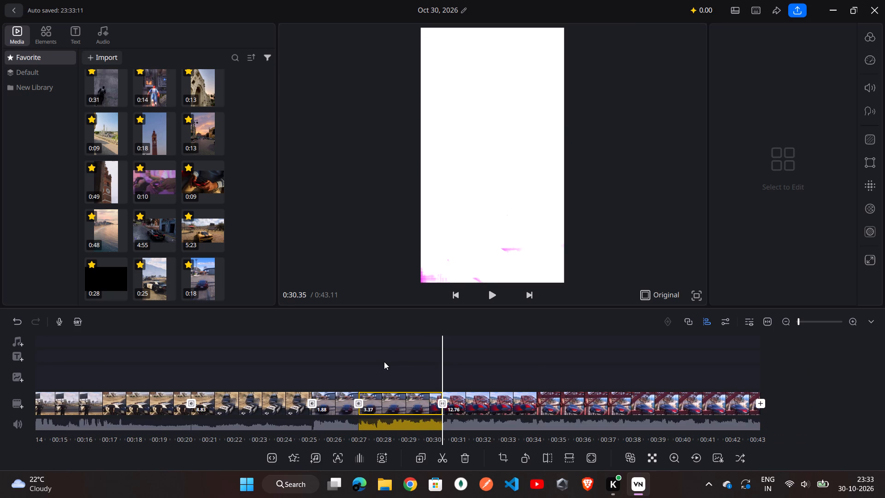
Split the remaining sports car segment at about 33.37 seconds on the timeline, as the car flies through the red bridge.
scroll(384, 362, "left", 7)
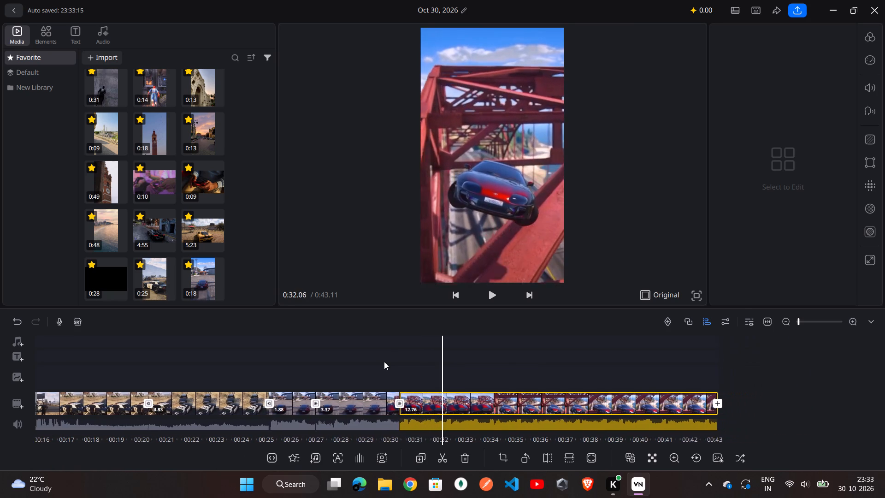
scroll(384, 362, "left", 1)
scroll(384, 362, "right", 2)
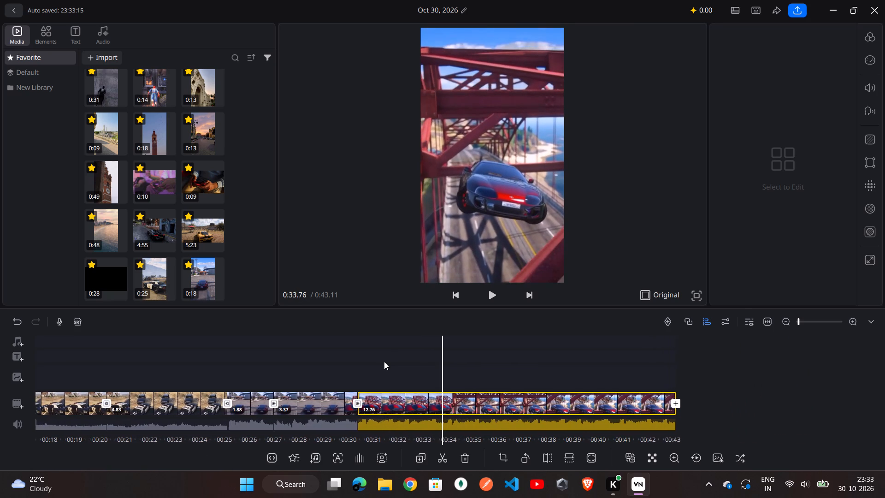
scroll(384, 362, "right", 2)
key("ctrl+b")
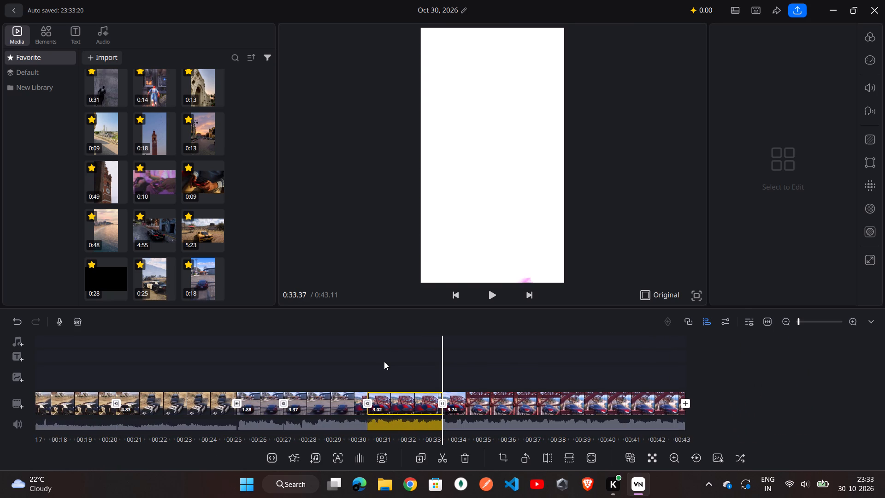
Split the last sports car segment at about 37.03 seconds on the timeline, while the car is above the bridge road.
scroll(384, 362, "left", 6)
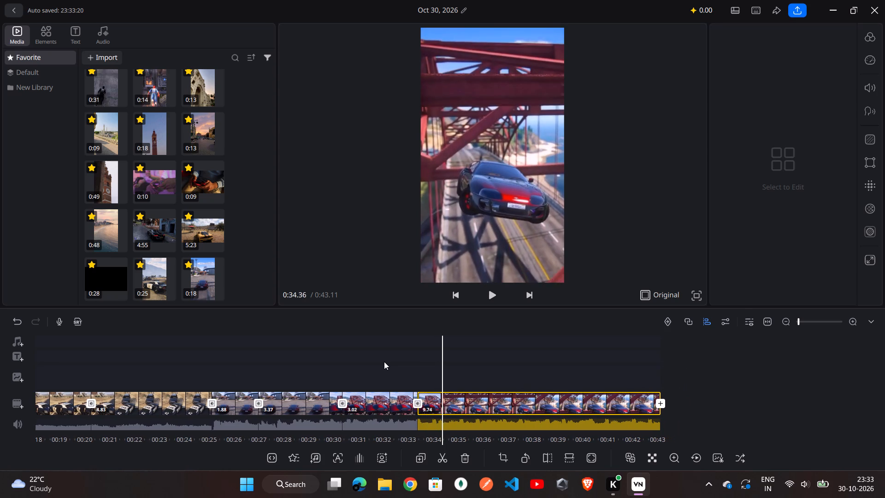
scroll(384, 362, "left", 2)
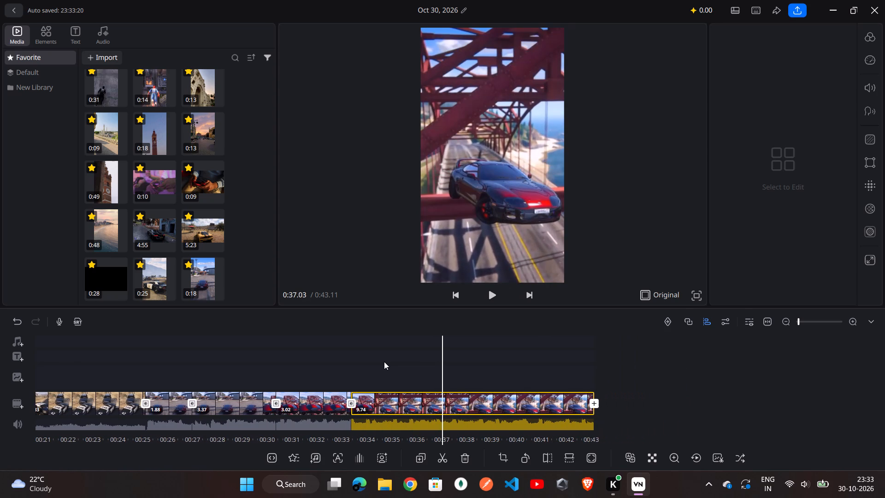
key("ctrl+b")
key("ctrl+b")
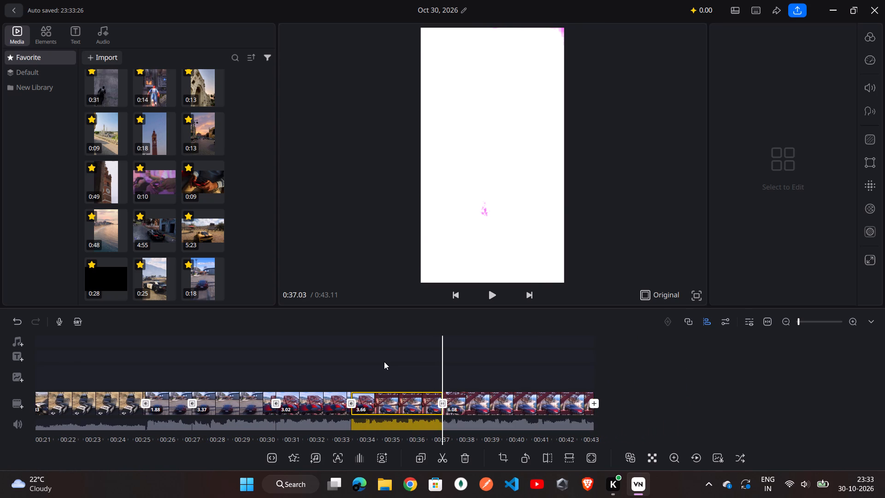
Split the last sports car segment at about 40.2 seconds on the timeline, near the car's landing.
scroll(384, 362, "left", 4)
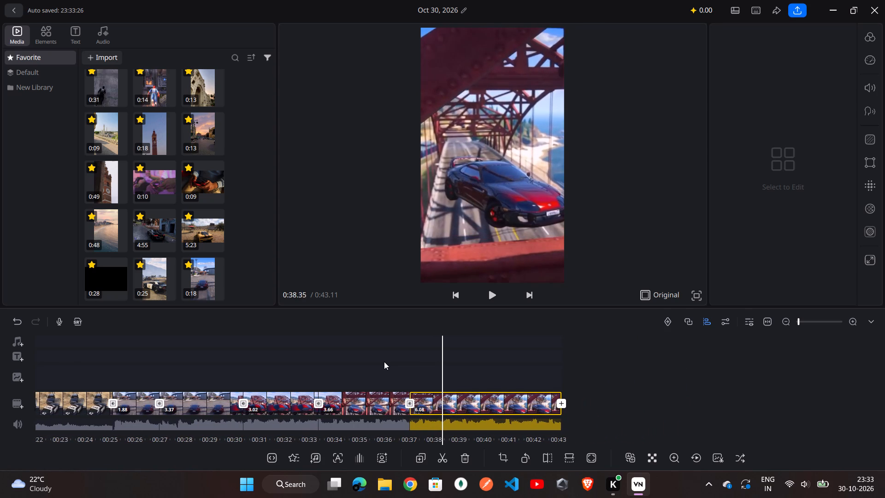
scroll(384, 362, "left", 1)
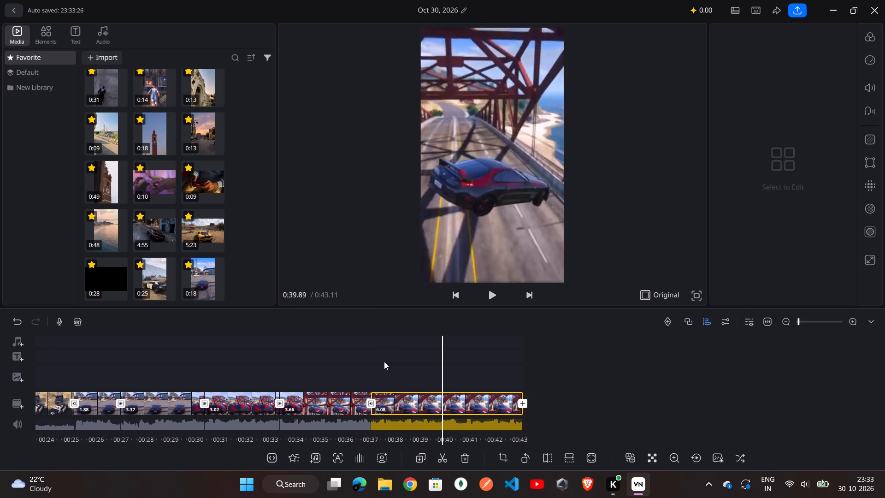
scroll(384, 362, "left", 1)
key("ctrl+b")
Add the 0:28 clip with the black thumbnail from the media library to the end of the main track.
scroll(384, 362, "right", 4)
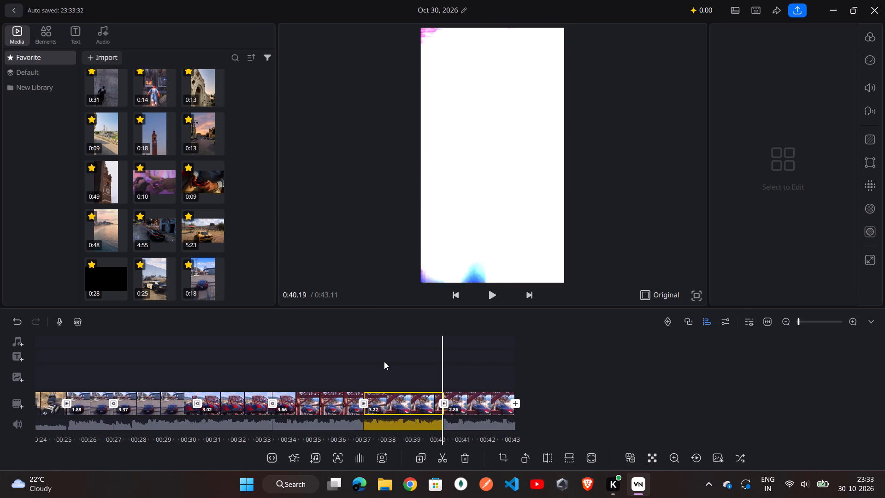
scroll(384, 362, "right", 3)
scroll(384, 362, "left", 20)
scroll(384, 362, "left", 20)
scroll(384, 362, "left", 20)
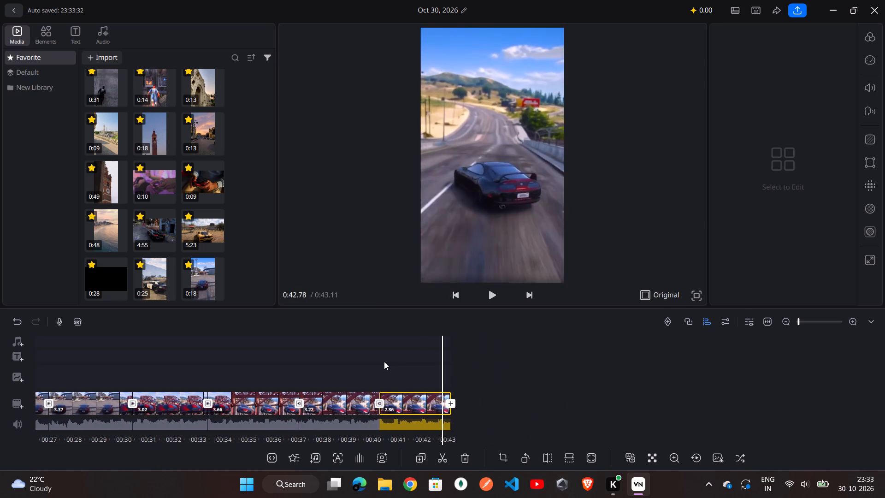
scroll(181, 203, "down", 2)
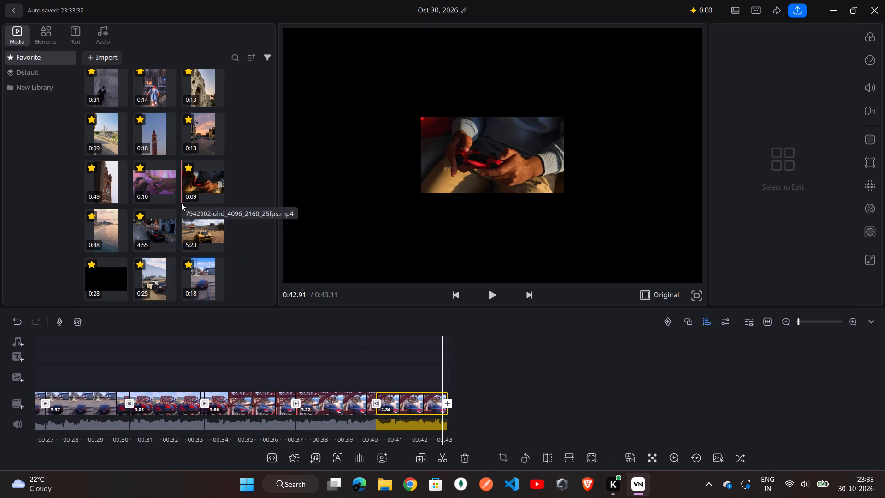
left_click_drag(104, 279, 429, 332)
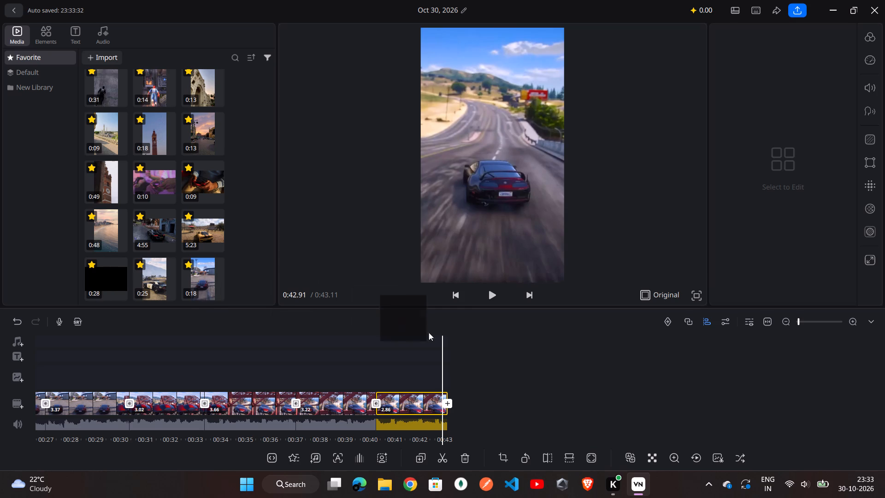
left_click_drag(429, 332, 476, 398)
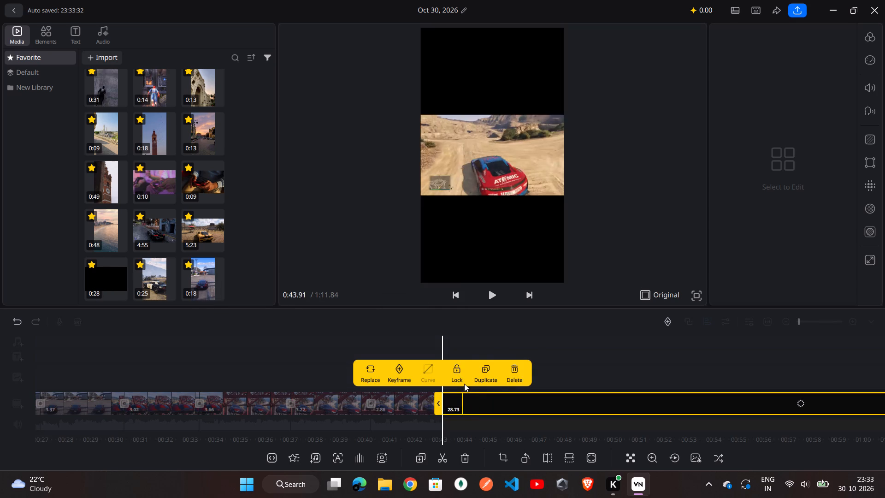
left_click(595, 326)
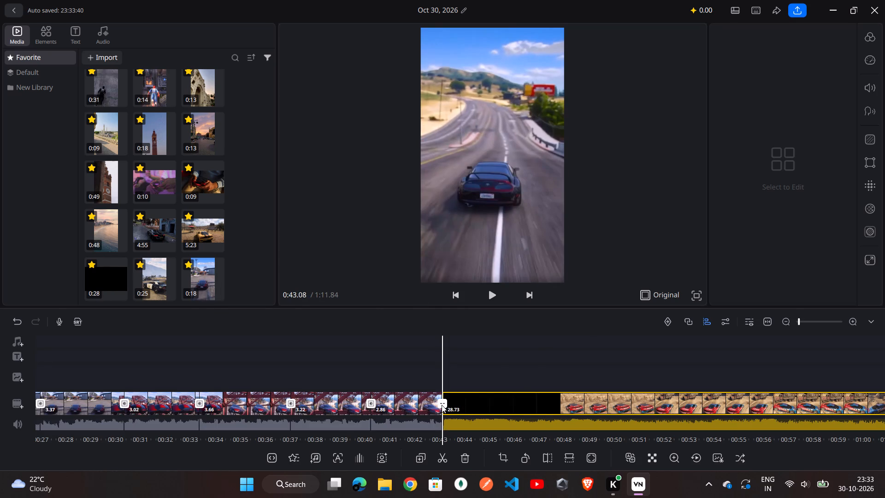
Apply the basic Zoom 1 transition with a duration of 1.4 between the sports car footage and the rally car clip.
left_click(442, 405)
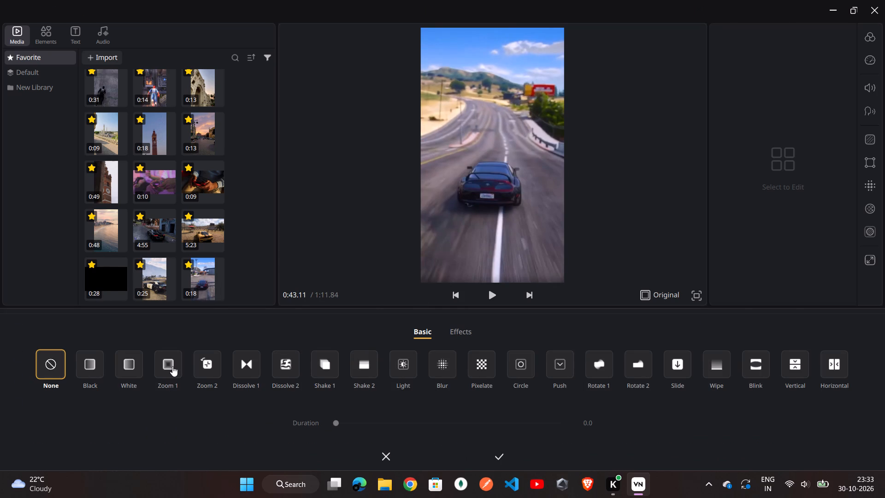
left_click(172, 366)
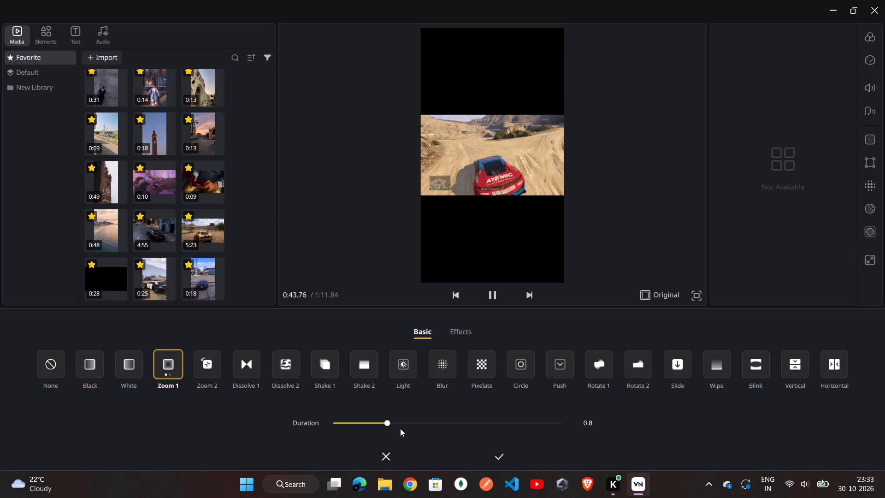
left_click(437, 421)
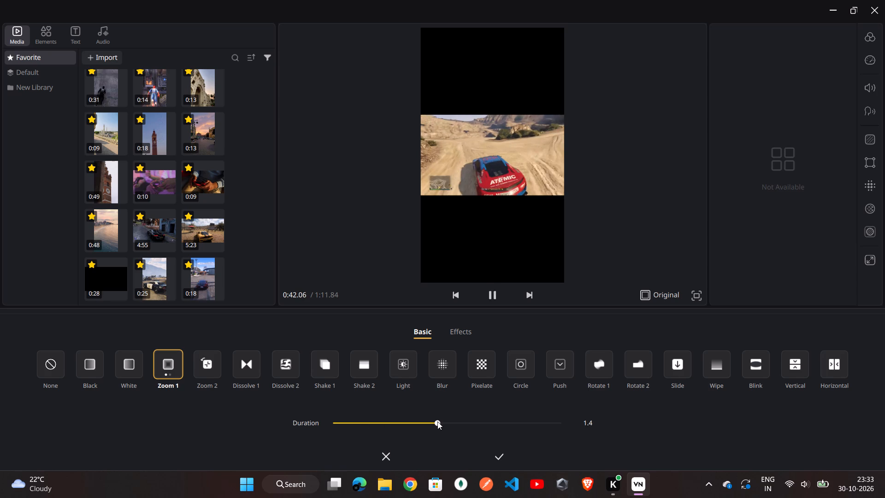
left_click(499, 454)
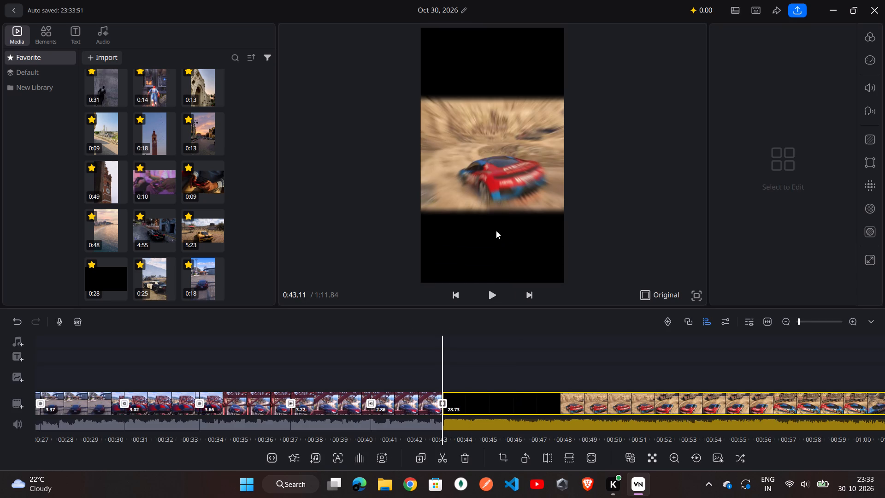
Crop the rally car clip with a smaller 9:16 frame placed near the middle of the picture so it fills the vertical canvas.
left_click(503, 457)
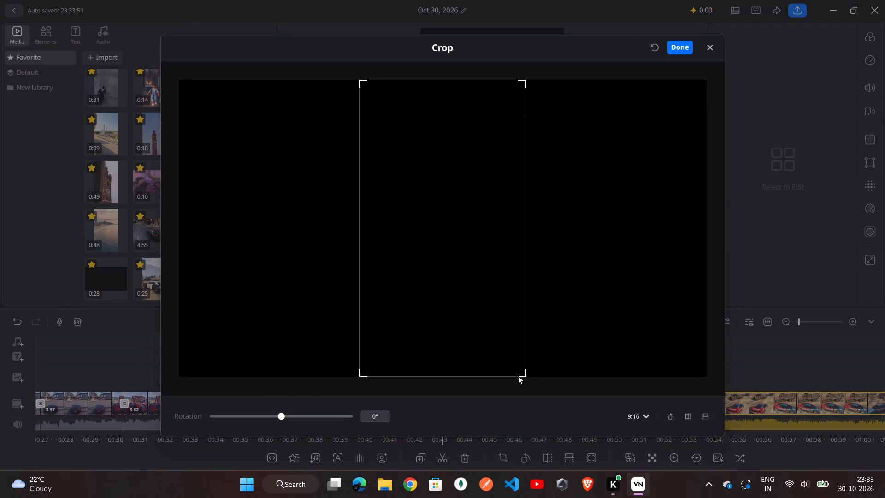
left_click_drag(525, 371, 521, 347)
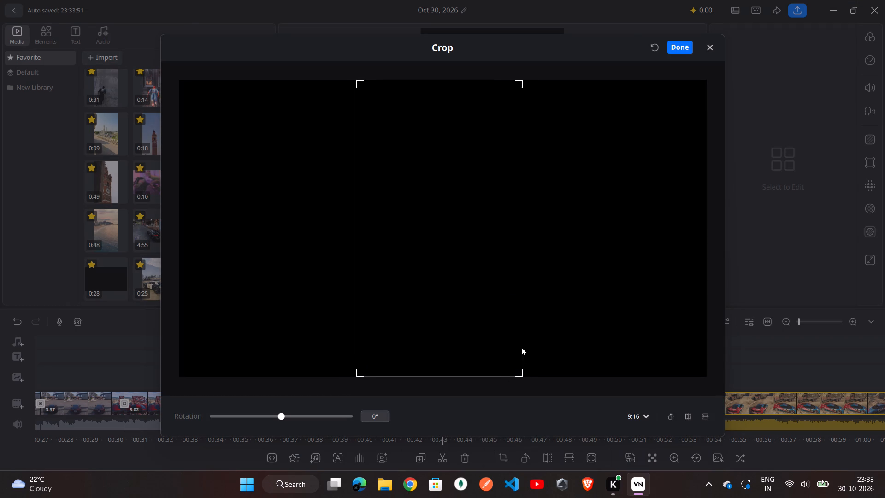
left_click_drag(521, 347, 536, 285)
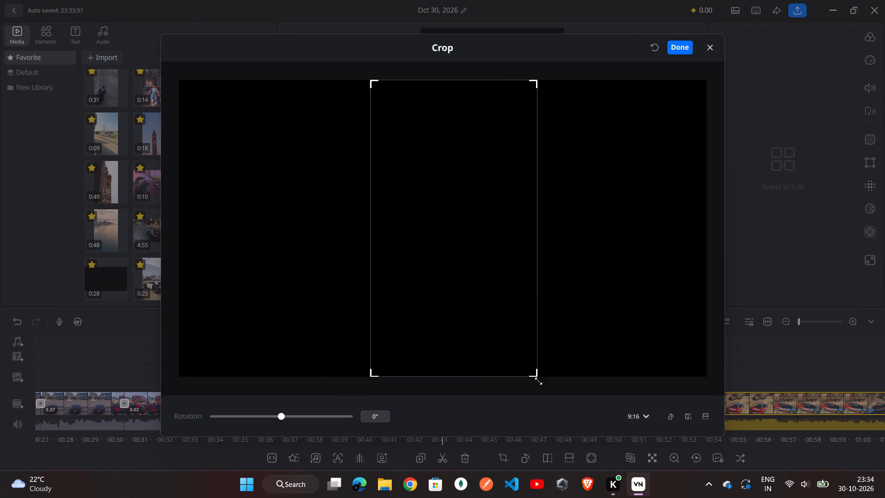
left_click_drag(535, 374, 511, 265)
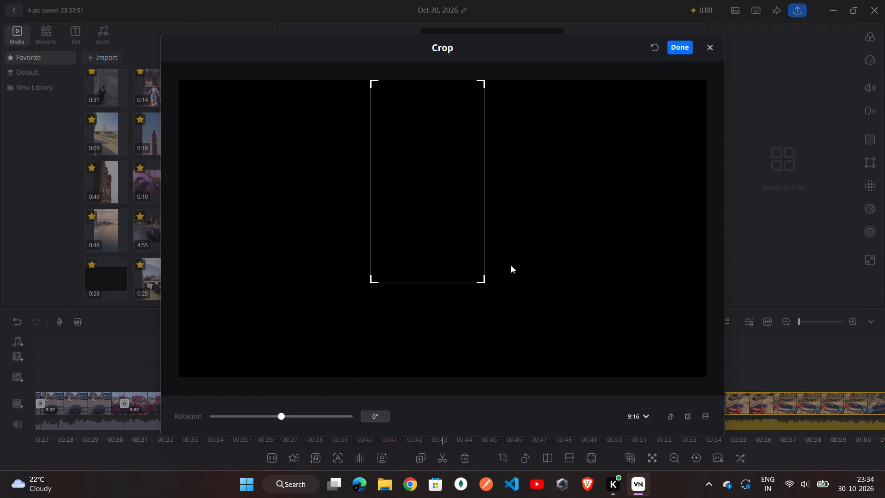
left_click_drag(450, 195, 472, 237)
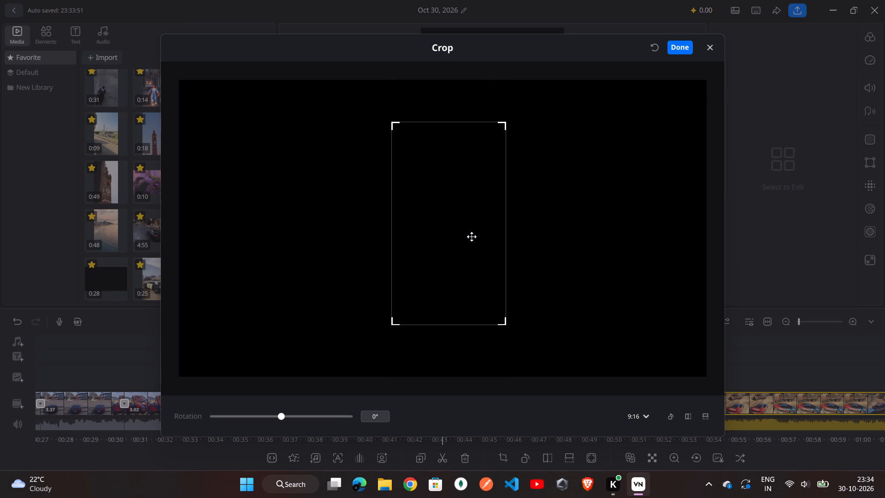
left_click(681, 47)
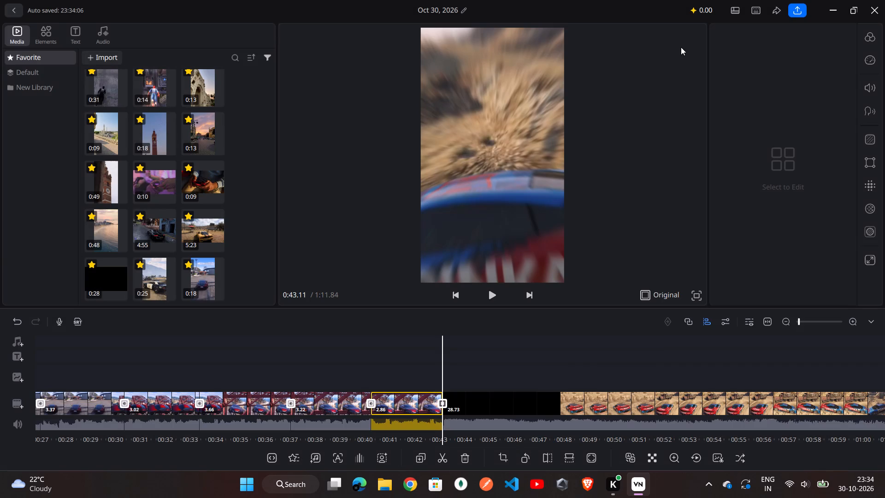
Play the start of the cropped rally car clip and split it at about 47.77 seconds on the timeline.
left_click(494, 299)
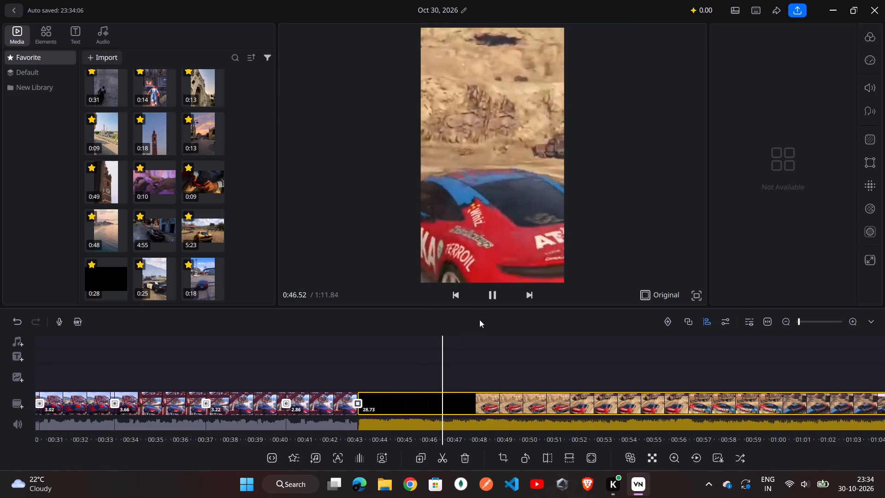
left_click(489, 296)
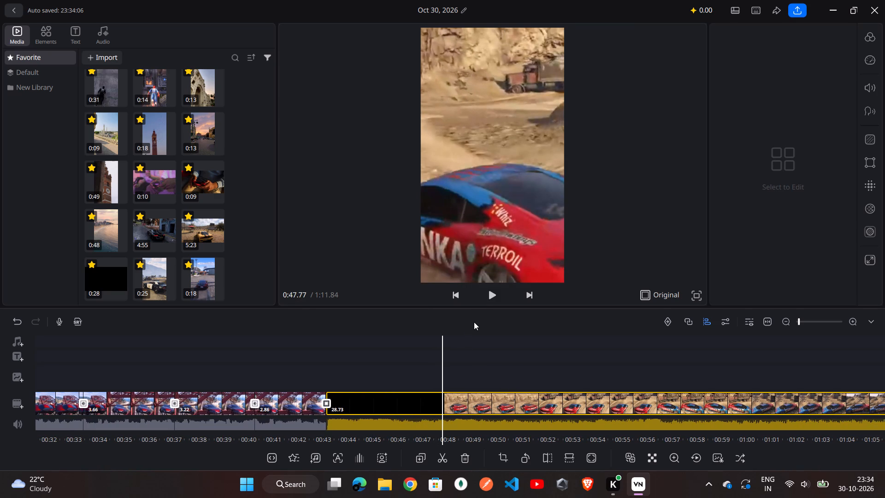
key("ctrl+b")
Split the remaining rally car segment at about 50.96 seconds on the timeline, where the car is beside the truck.
scroll(474, 322, "left", 1, "ctrl")
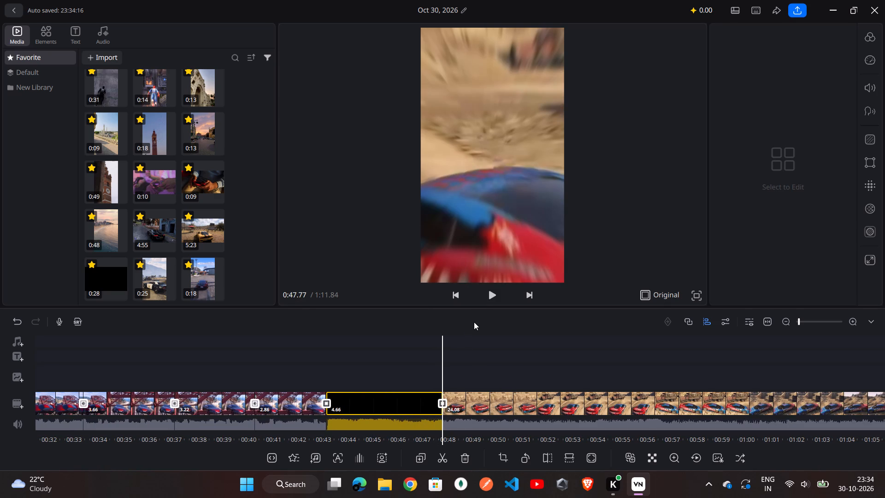
scroll(460, 347, "left", 5)
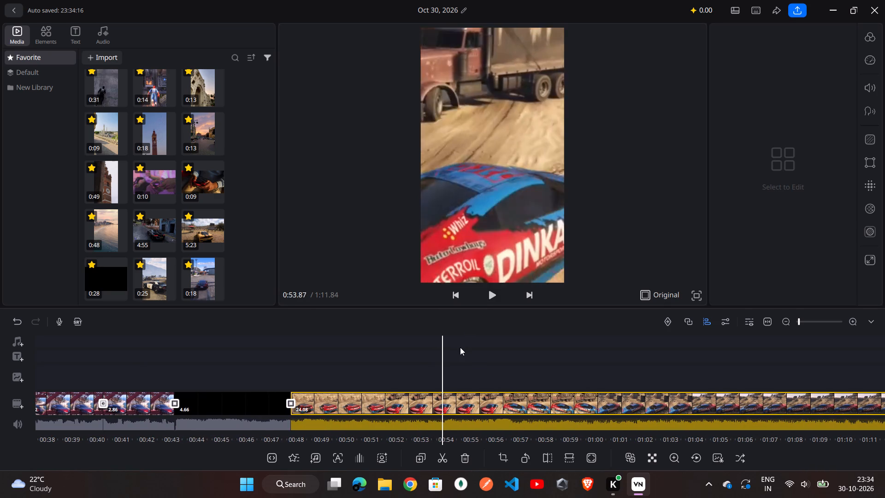
scroll(460, 347, "left", 1)
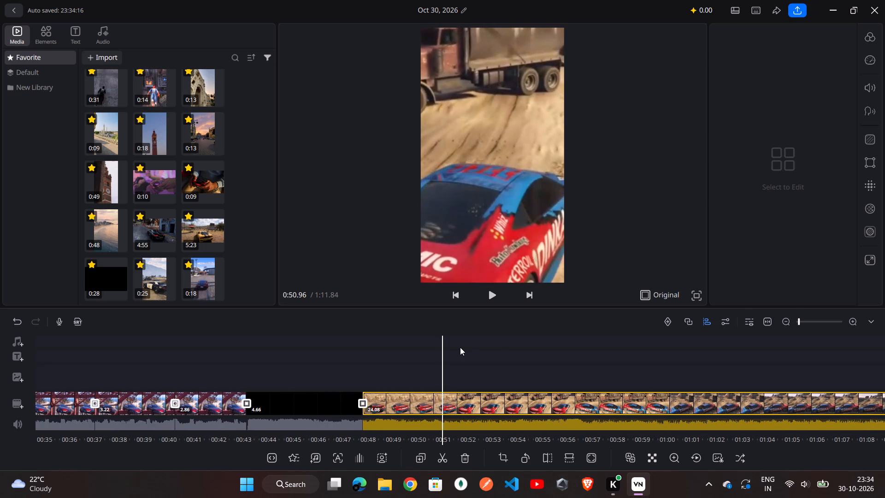
key("ctrl+b")
left_click(460, 347)
Split the remaining rally car segment at about 55.3 seconds on the timeline.
scroll(460, 347, "left", 4)
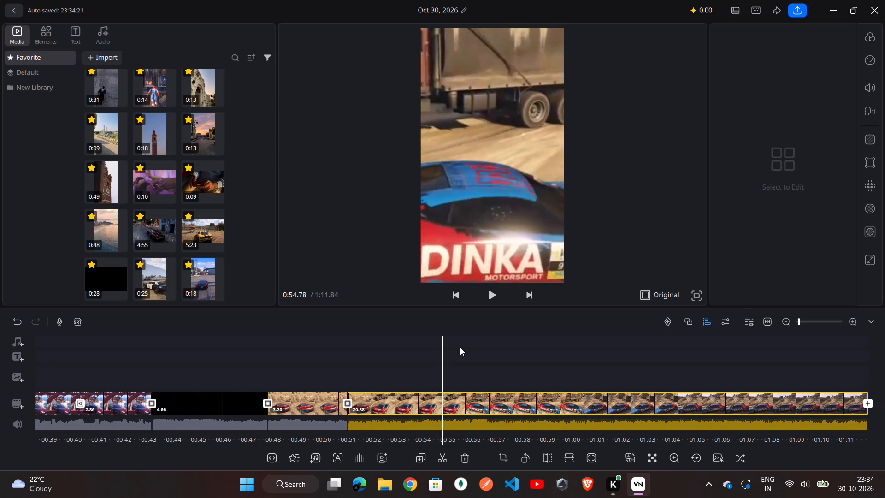
scroll(460, 347, "left", 1)
key("ctrl+b")
Split the last rally car segment at about 1:03.19 on the timeline, where the car passes the rocky slope.
scroll(460, 347, "left", 2)
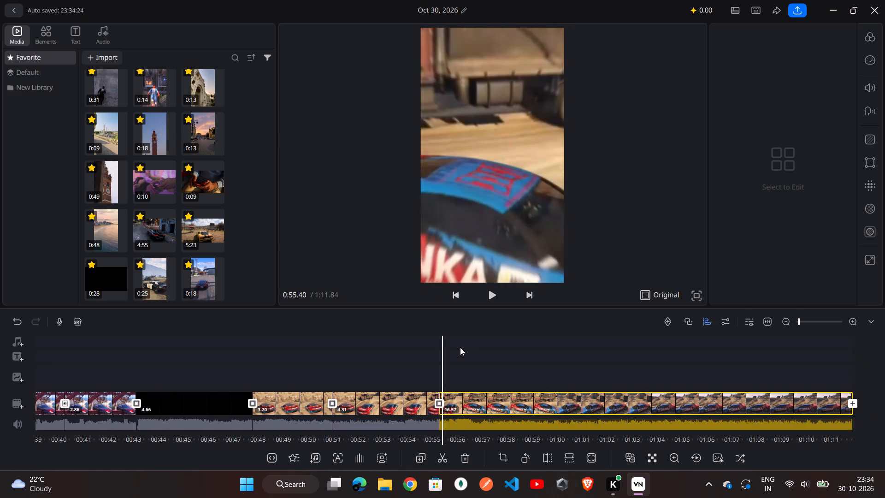
scroll(460, 347, "left", 8)
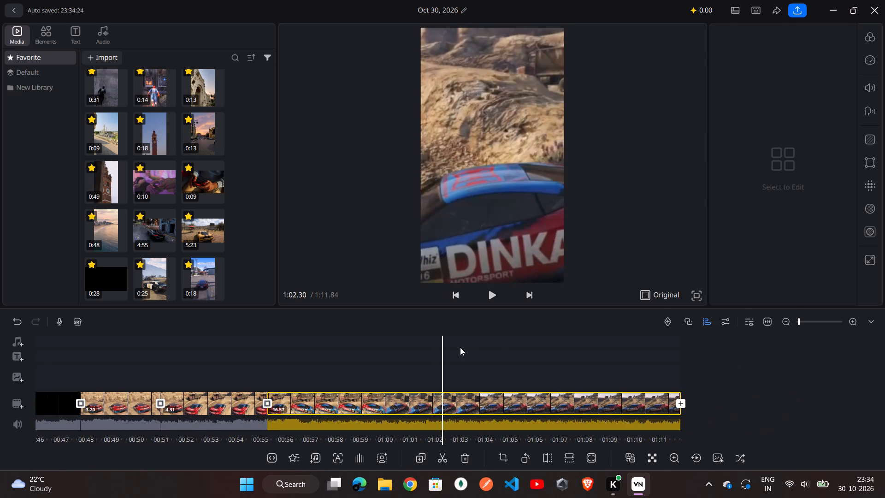
scroll(460, 347, "left", 1)
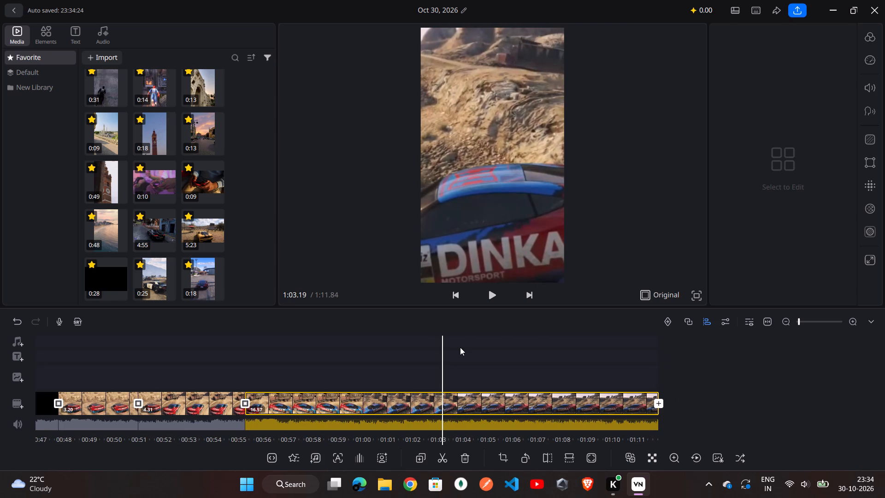
key("ctrl+b")
Try the Montage and Bullet Time speed curves on the last rally car segment, settling on the Jump Cut curve.
left_click(489, 400)
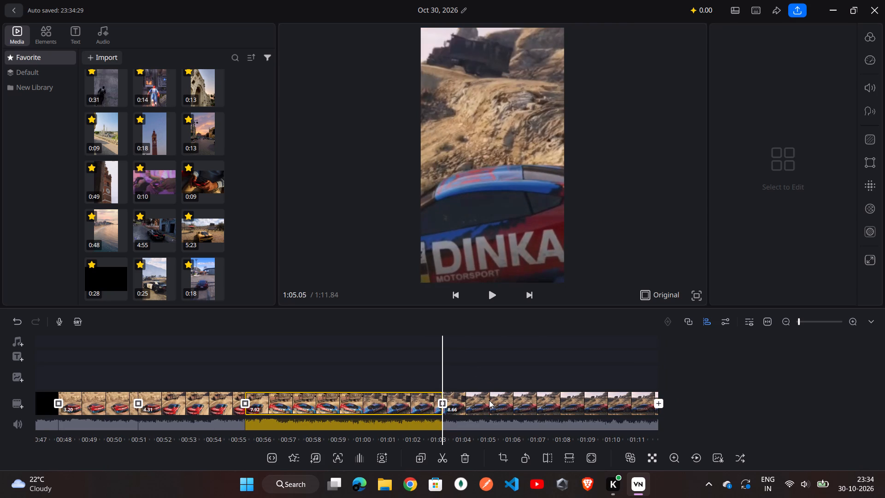
left_click(876, 61)
left_click(809, 77)
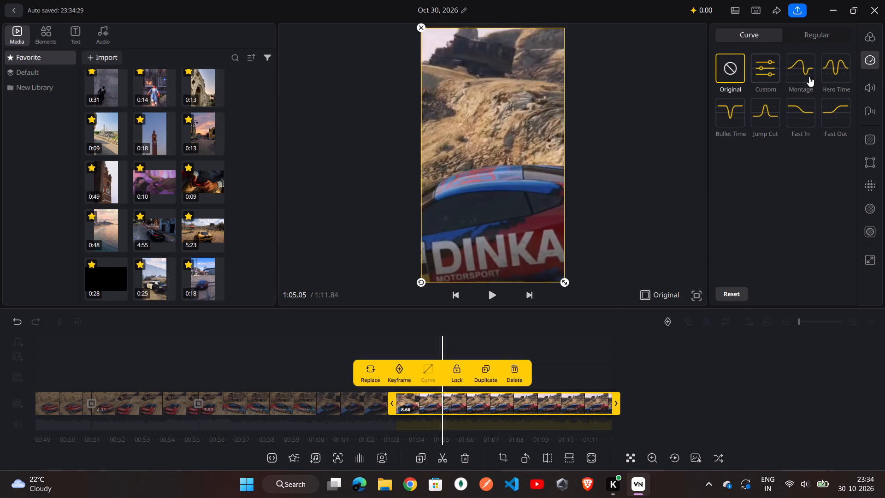
left_click(832, 72)
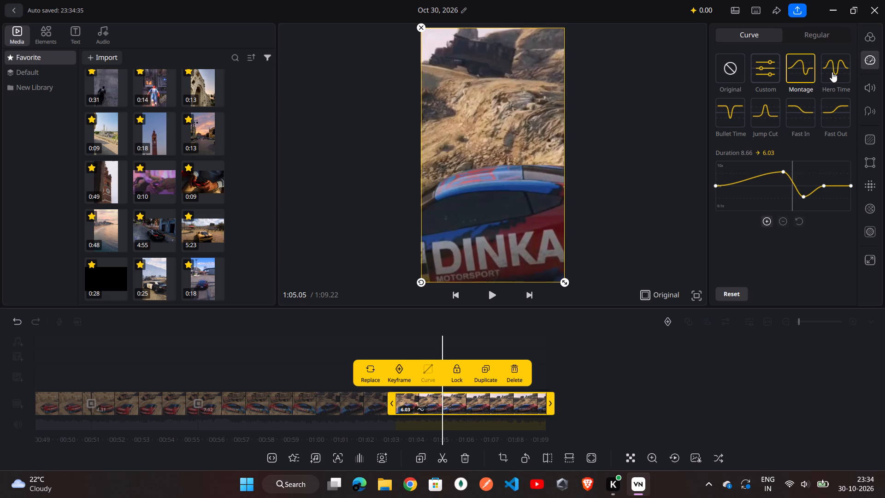
left_click(735, 113)
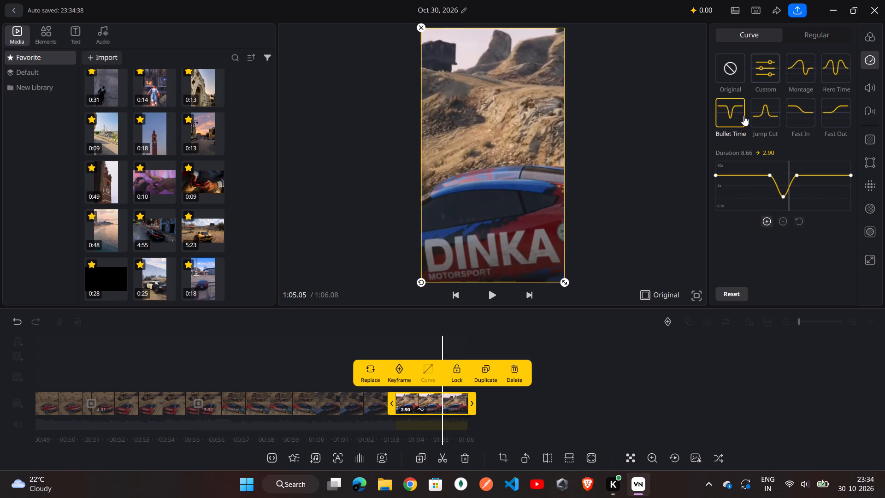
left_click(755, 123)
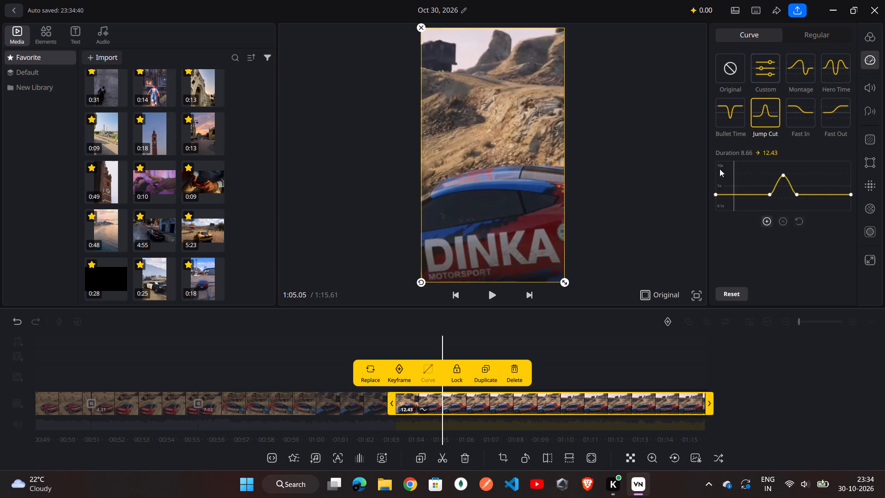
Widen the last segment's Jump Cut curve, raising both inner points to about 1x and lowering the peak, for a duration of about 7.39 seconds.
left_click_drag(767, 196, 761, 193)
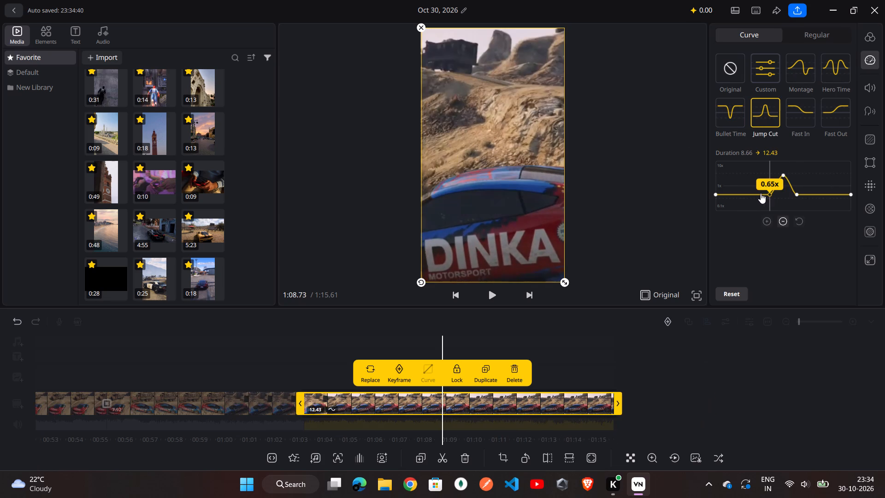
left_click_drag(761, 193, 742, 185)
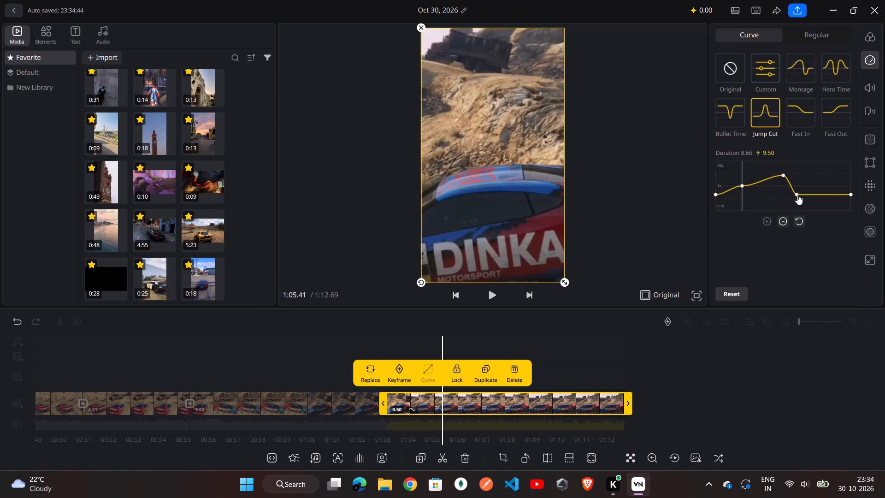
left_click_drag(797, 195, 820, 190)
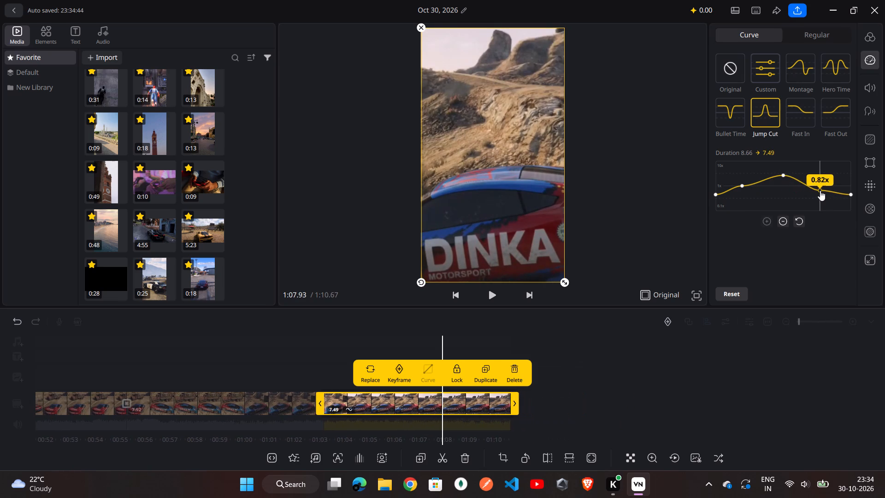
left_click_drag(820, 190, 824, 186)
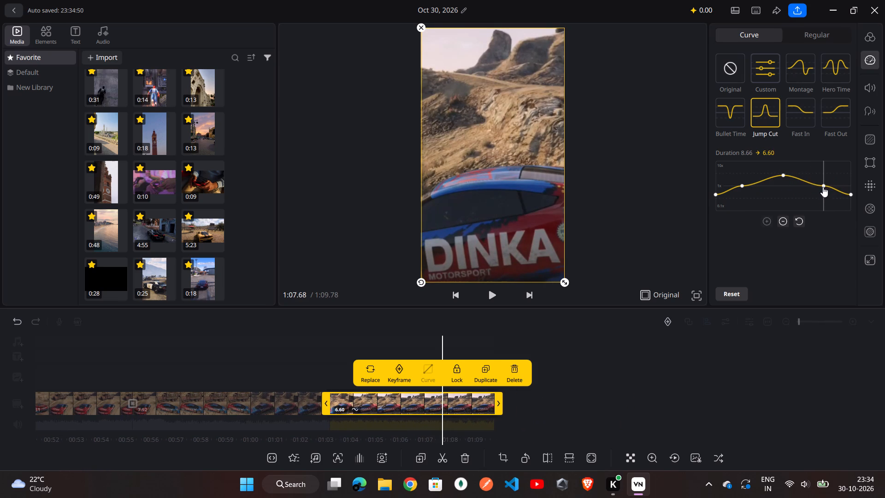
left_click_drag(783, 176, 784, 176)
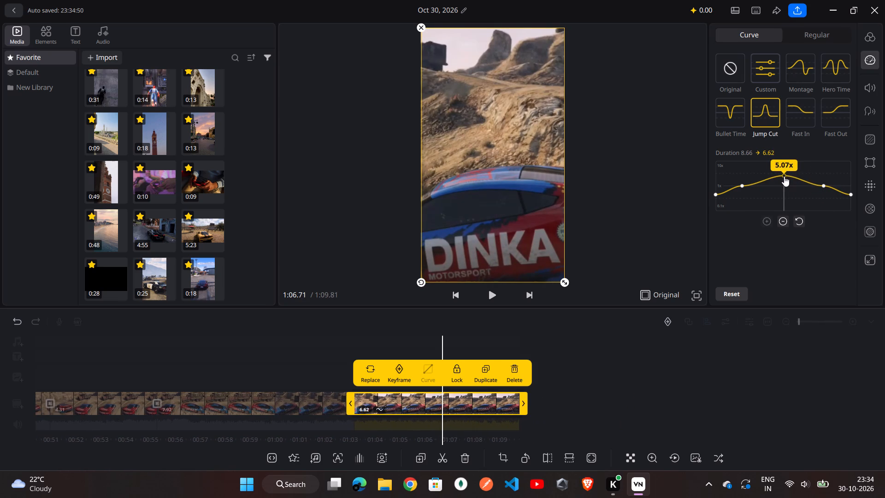
left_click_drag(784, 176, 784, 181)
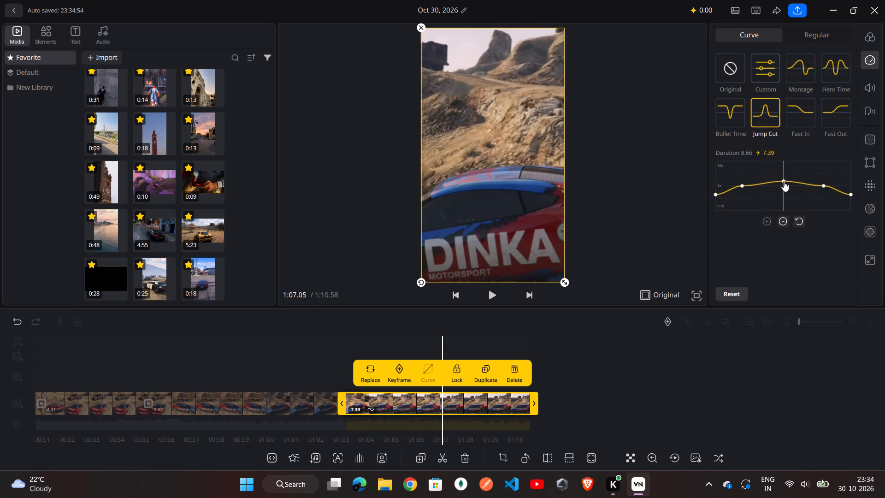
Apply Jump Cut to the 7.92-second rally segment, spreading and raising the inner points and lowering the peak, for about 7.1 seconds.
double_click(289, 405)
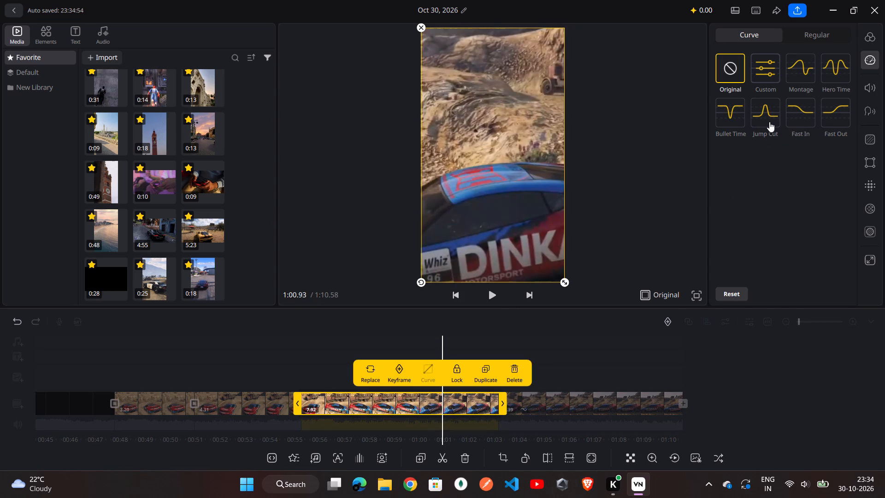
left_click(763, 121)
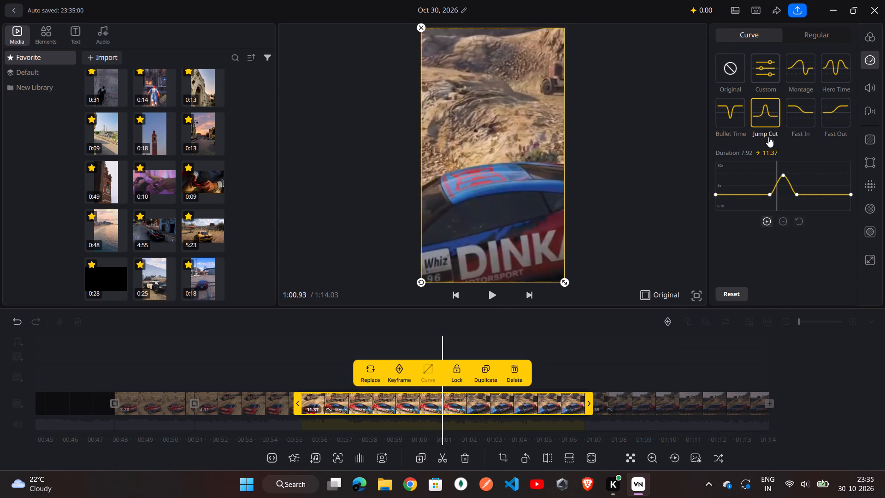
left_click_drag(769, 192, 751, 186)
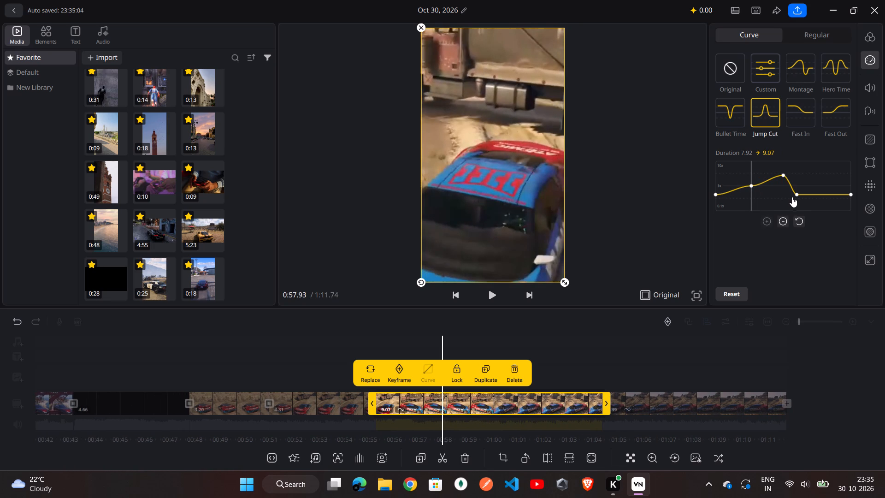
left_click_drag(796, 195, 816, 189)
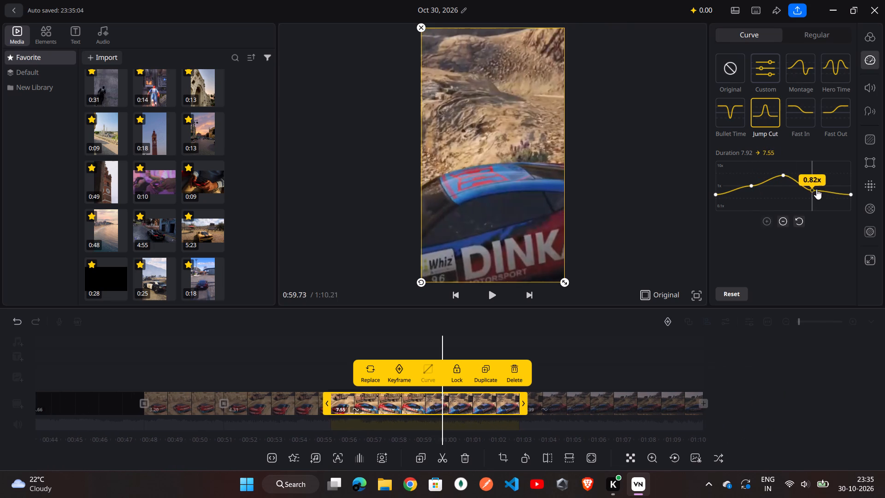
left_click_drag(816, 189, 820, 188)
left_click_drag(786, 174, 785, 178)
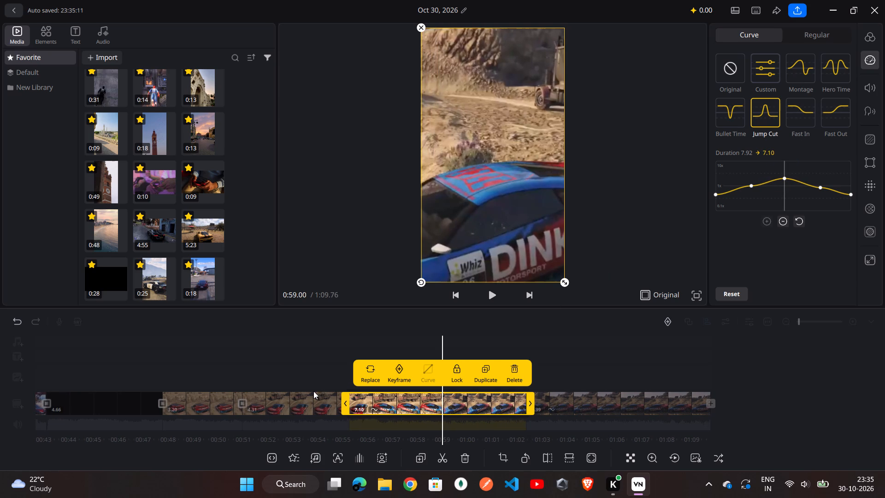
Apply Jump Cut to the 4.31-second rally segment beside the truck, spreading the inner points near 1x and lowering the peak, for about 3.51 seconds.
double_click(297, 409)
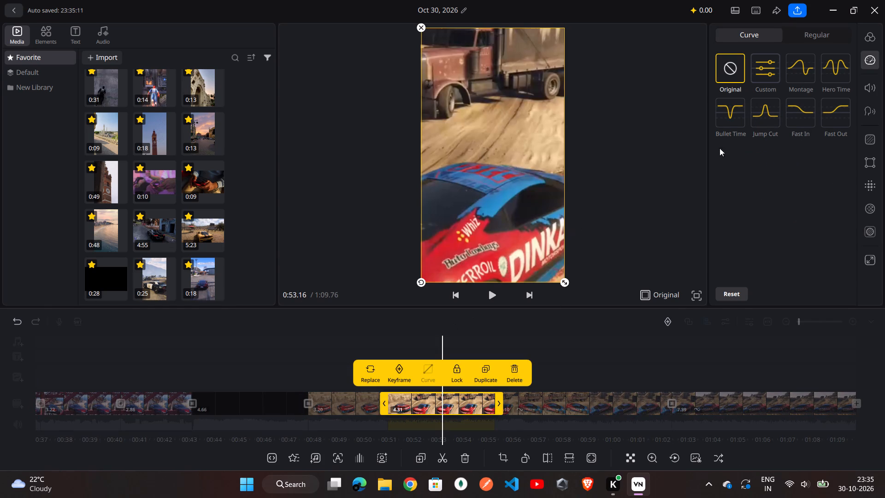
left_click(771, 111)
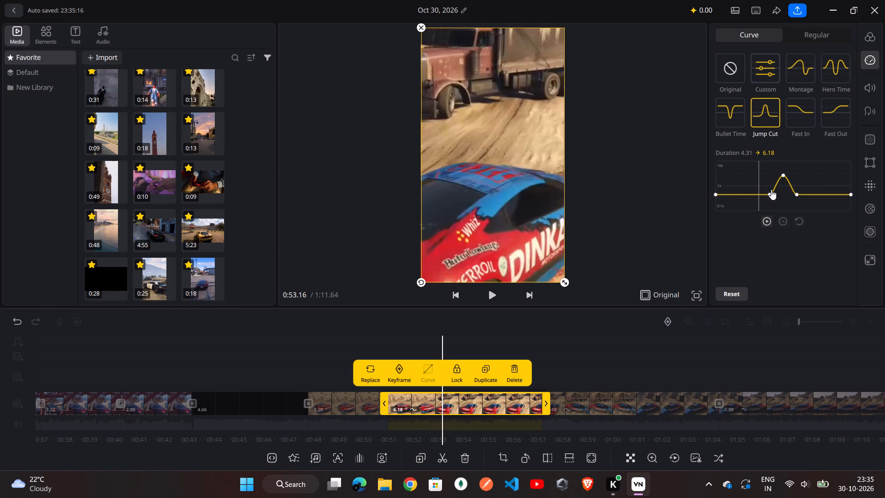
left_click_drag(770, 193, 766, 190)
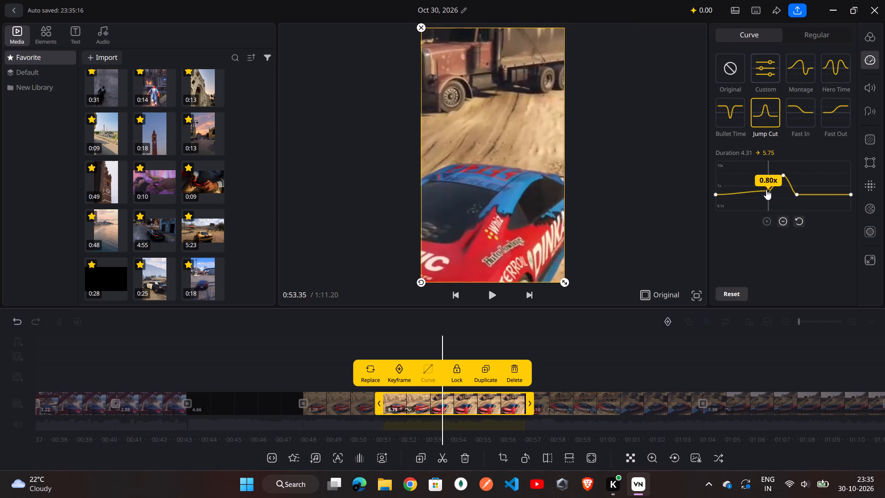
left_click_drag(766, 190, 749, 184)
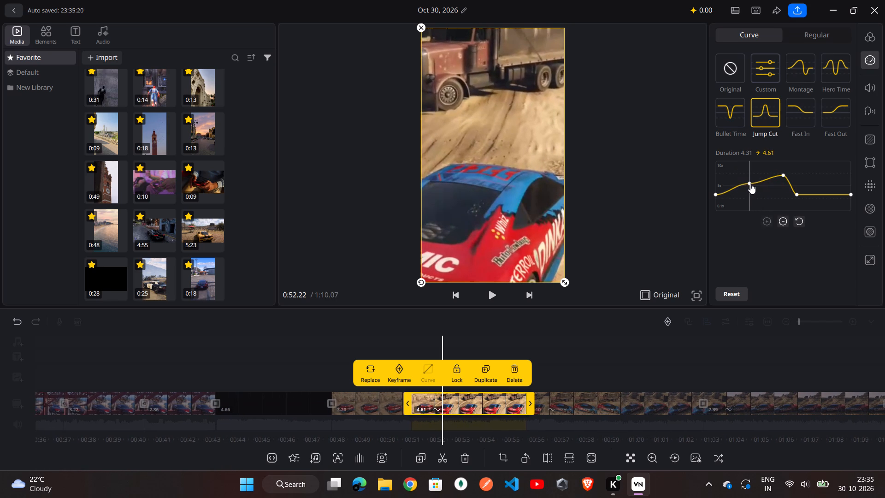
left_click_drag(796, 196, 807, 192)
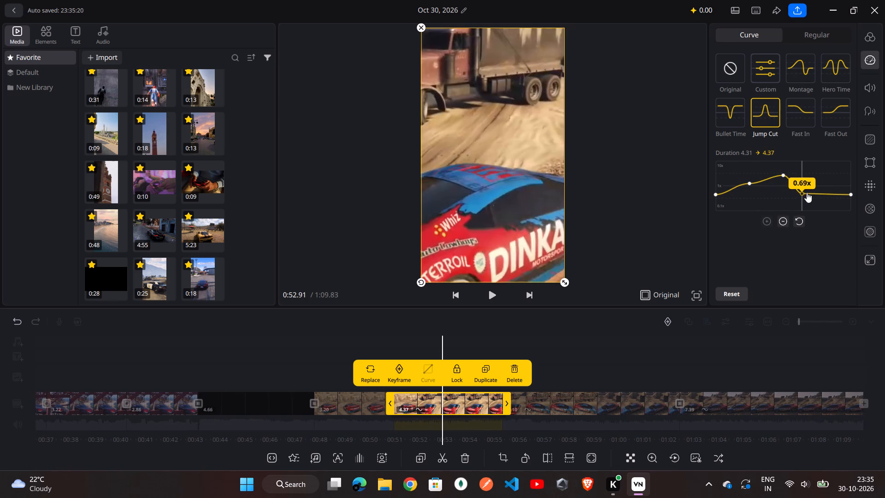
left_click_drag(807, 192, 821, 185)
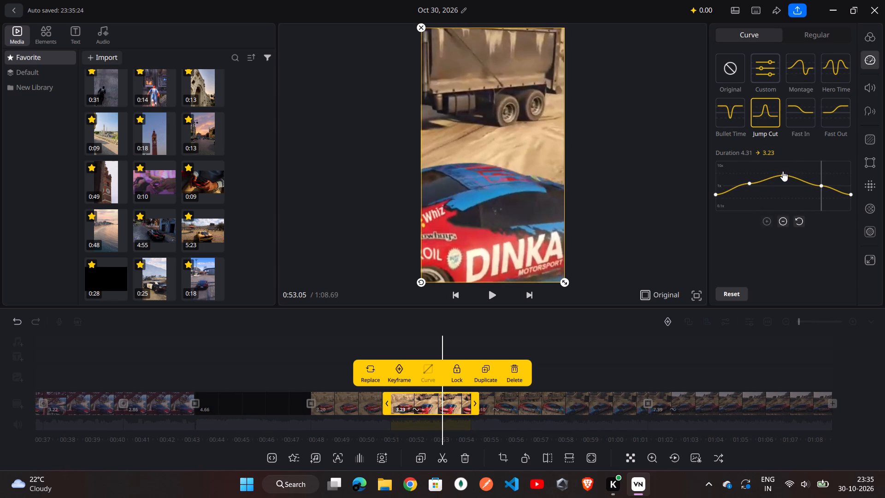
left_click(779, 176)
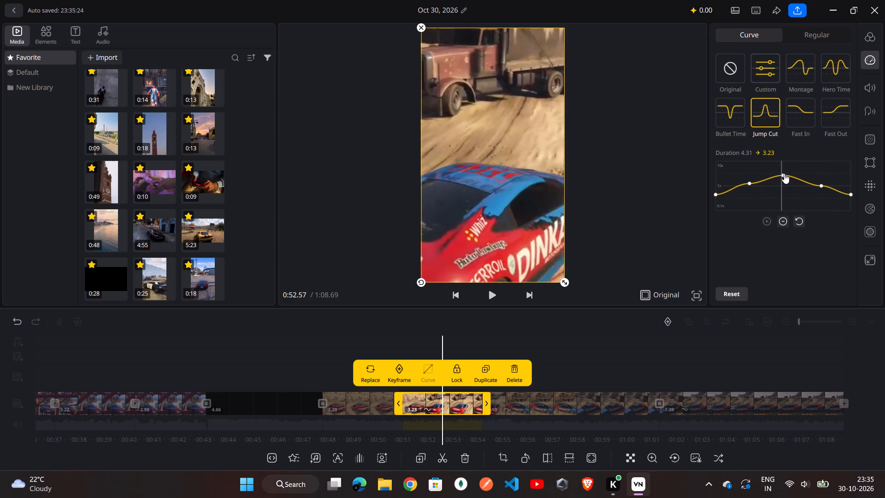
left_click_drag(784, 173, 782, 181)
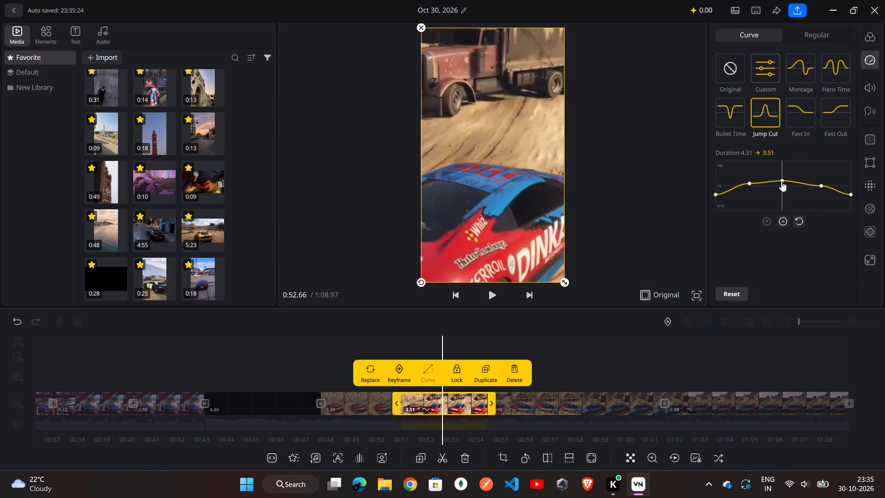
Apply Jump Cut to the first rally segment, spreading the inner points, raising the second one slightly and lowering the peak, for about 5.35 seconds.
left_click(355, 408)
left_click(355, 408)
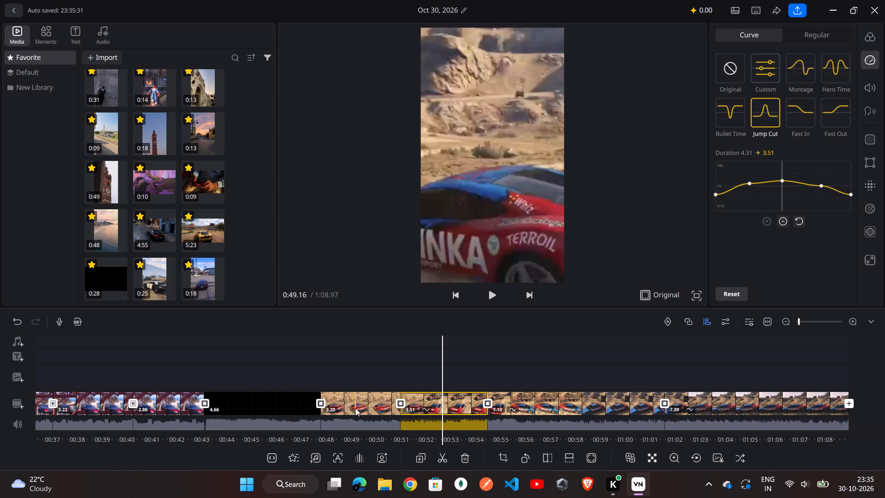
double_click(271, 395)
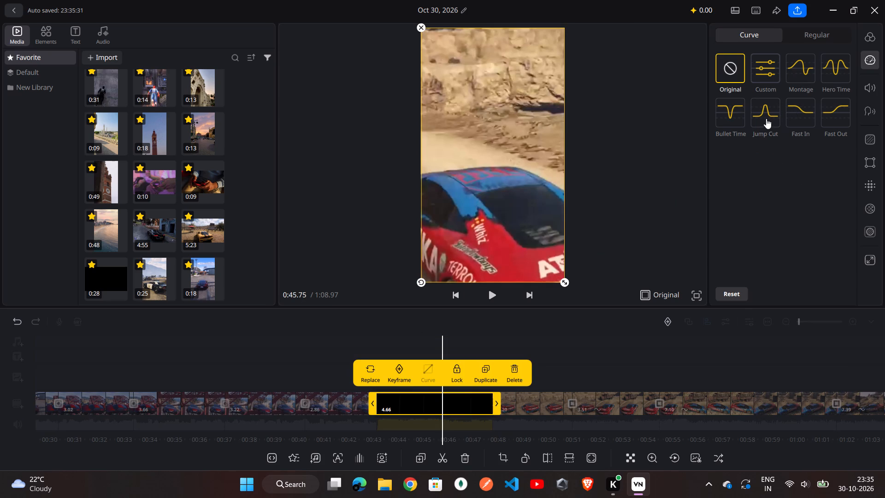
left_click(766, 119)
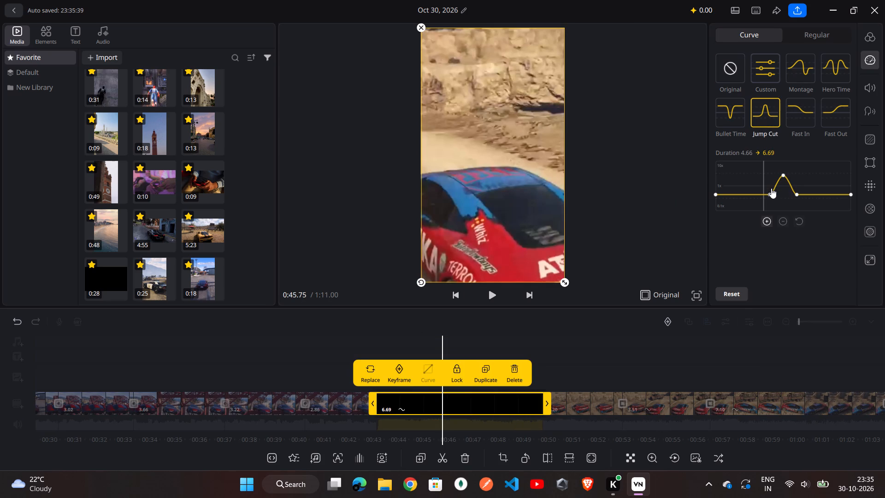
left_click_drag(771, 191, 753, 184)
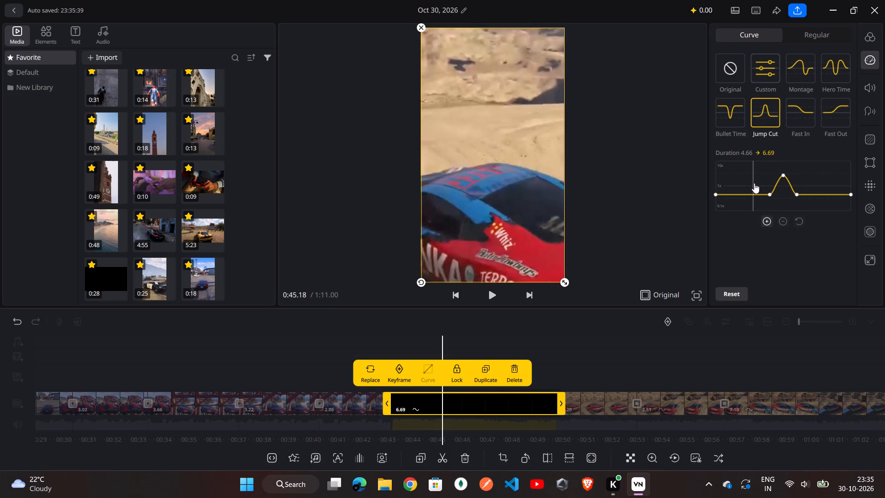
left_click_drag(768, 196, 748, 195)
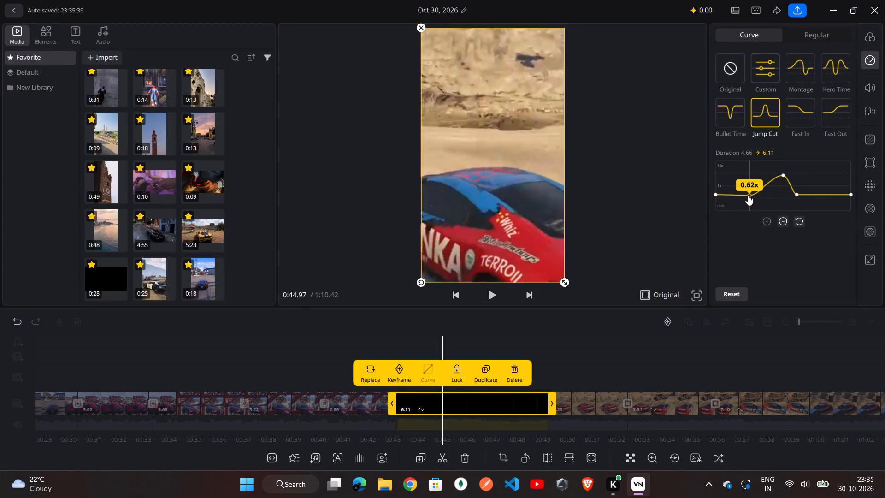
left_click_drag(748, 195, 747, 195)
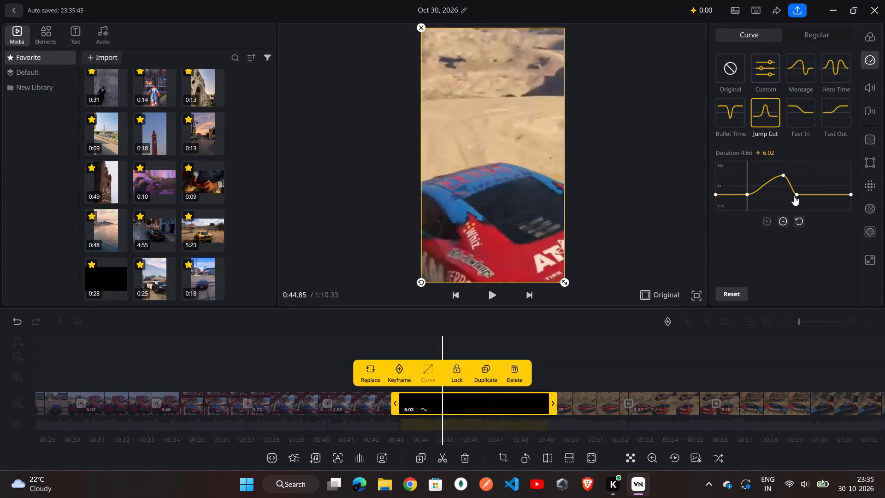
left_click_drag(794, 196, 817, 189)
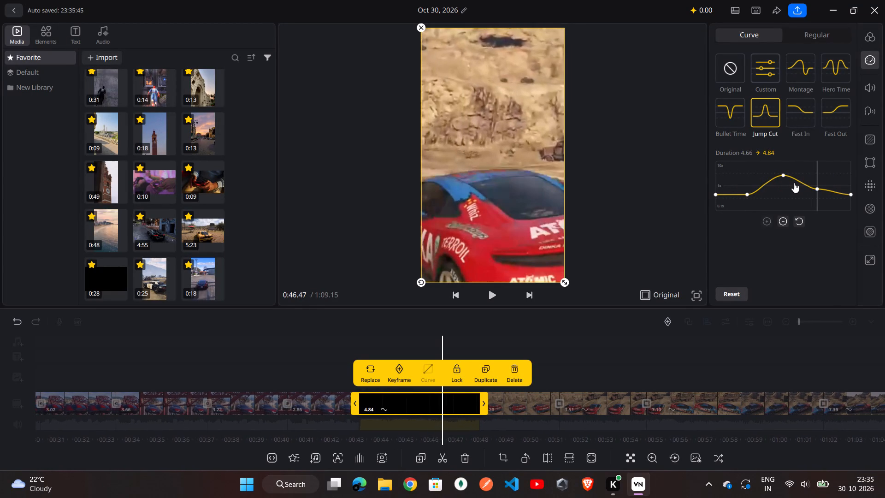
left_click(787, 177)
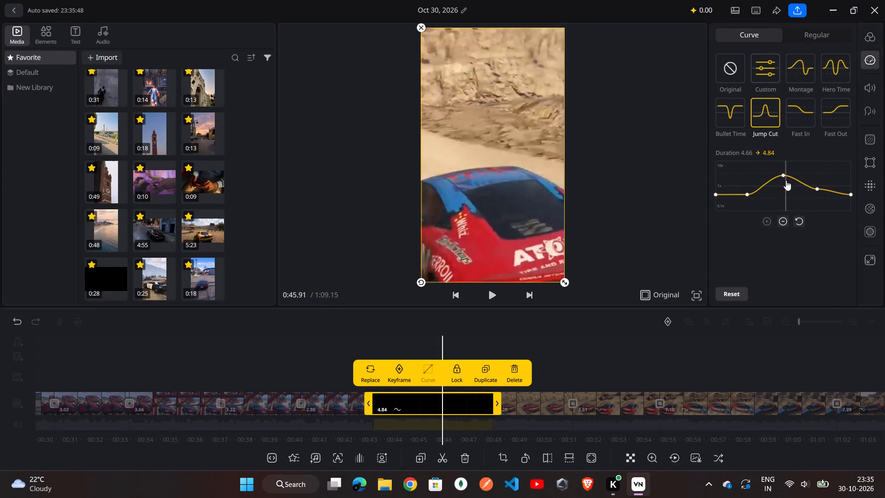
left_click_drag(783, 172, 782, 182)
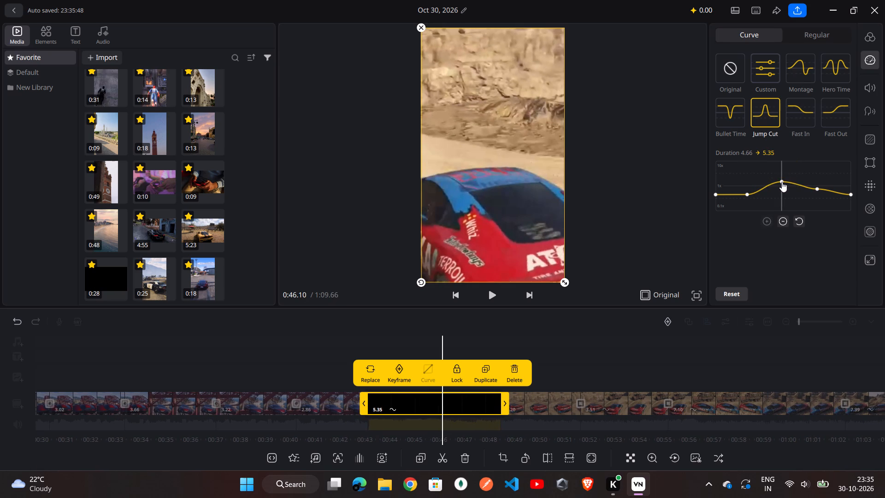
left_click(450, 325)
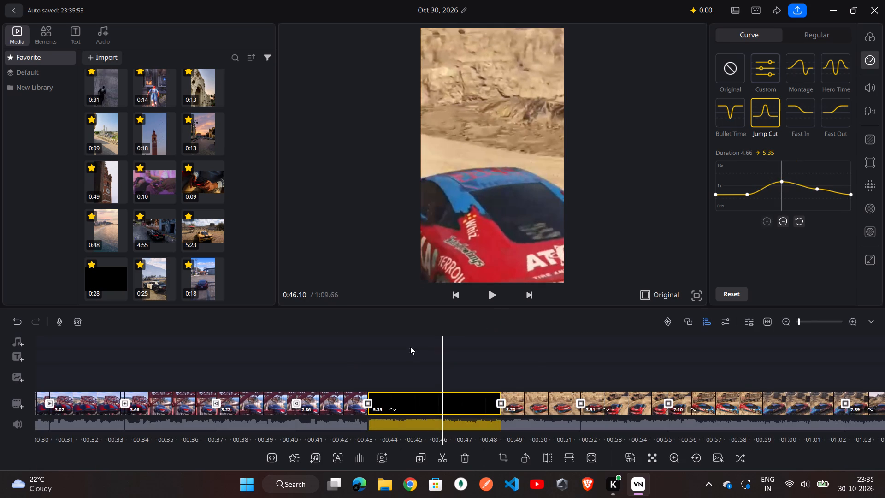
Add the Zoom 01 effect with a 1-second length to the 3.22-second sports car segment on the red bridge.
scroll(361, 379, "right", 6)
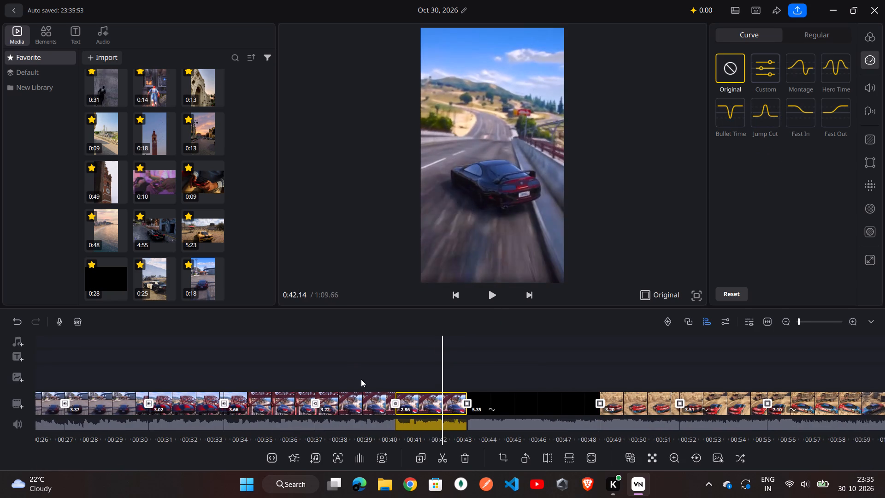
scroll(361, 379, "right", 1)
left_click(364, 410)
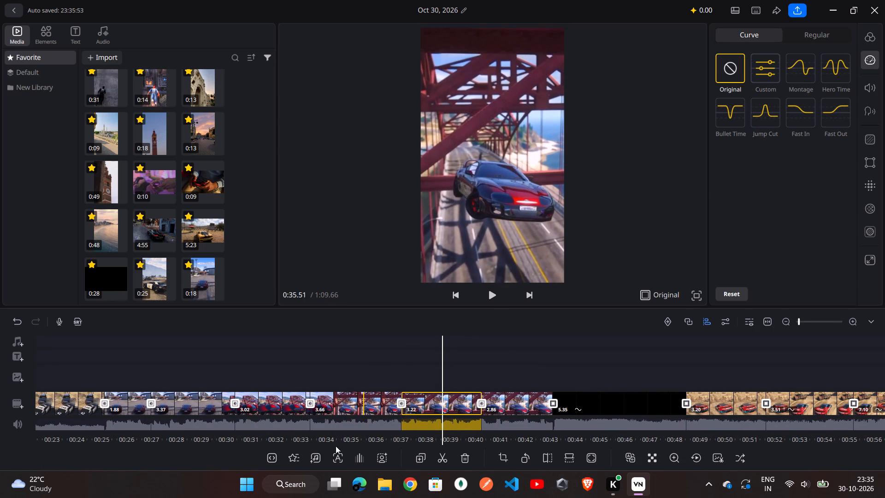
left_click(288, 462)
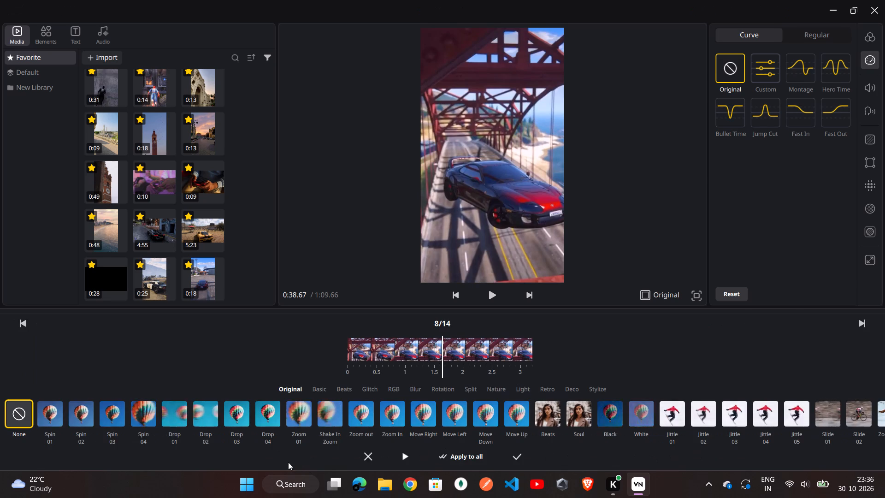
left_click(305, 417)
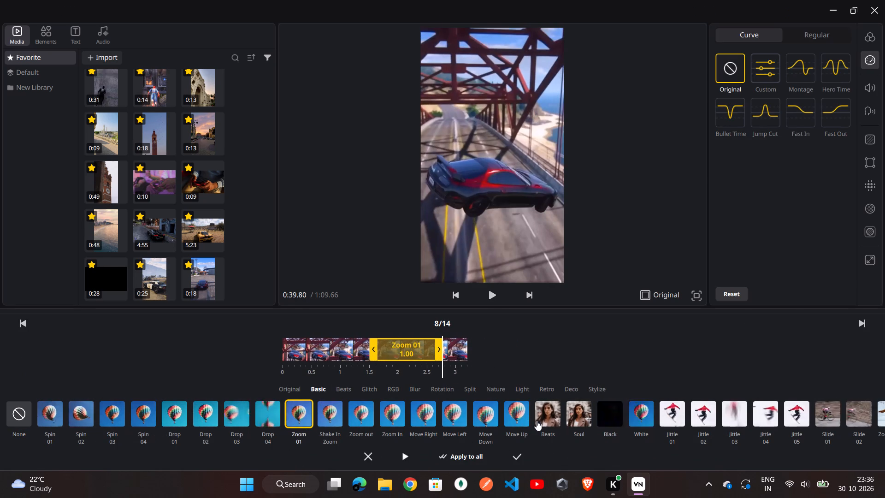
left_click(514, 457)
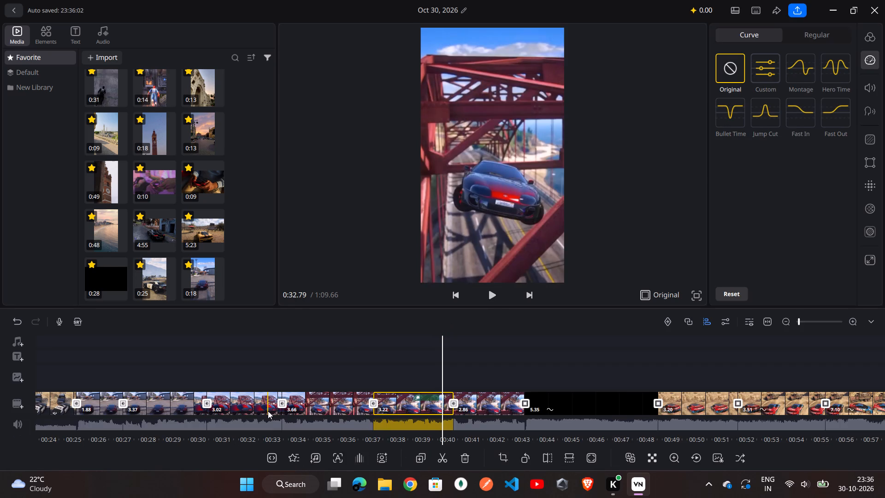
Try Rain 02 and the three Light effects on the 4.83-second police car segment, settling on Retro 02 over its final 2.06 seconds.
scroll(268, 411, "right", 8)
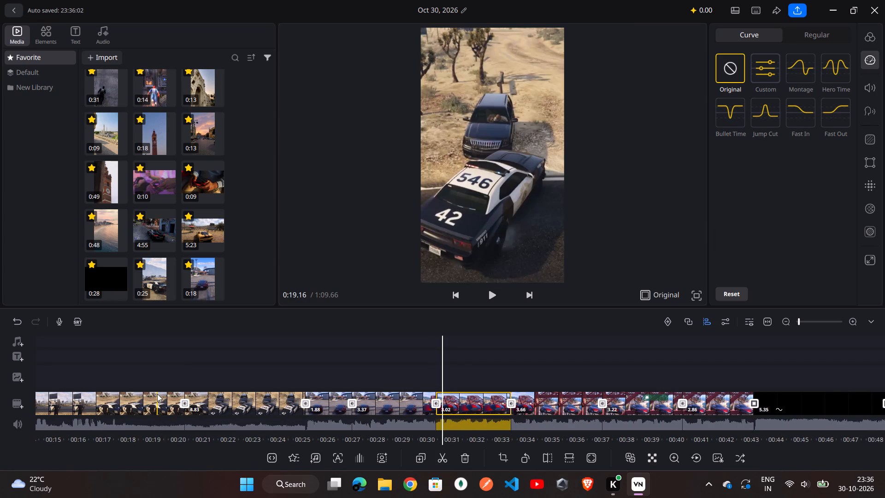
double_click(226, 399)
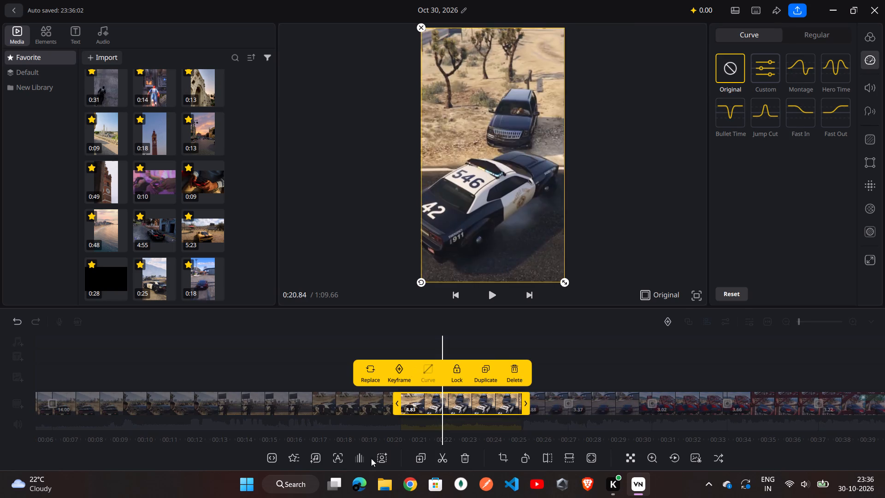
left_click(289, 460)
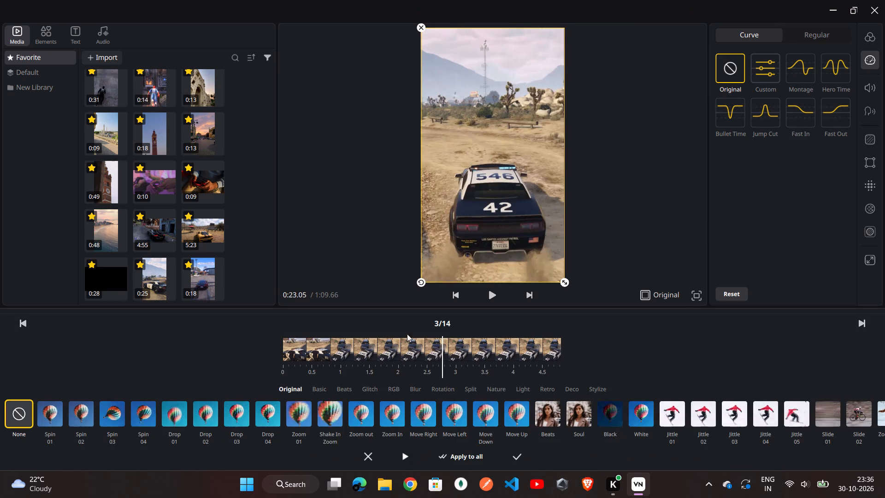
left_click(449, 387)
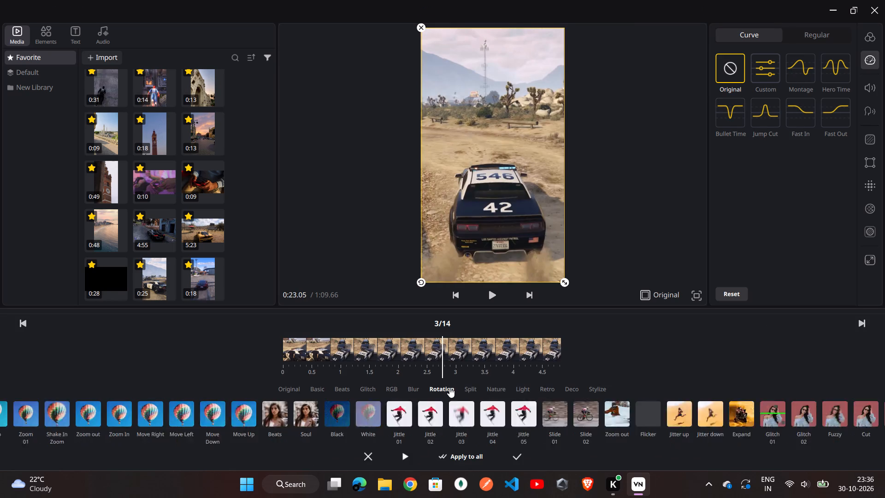
left_click(491, 391)
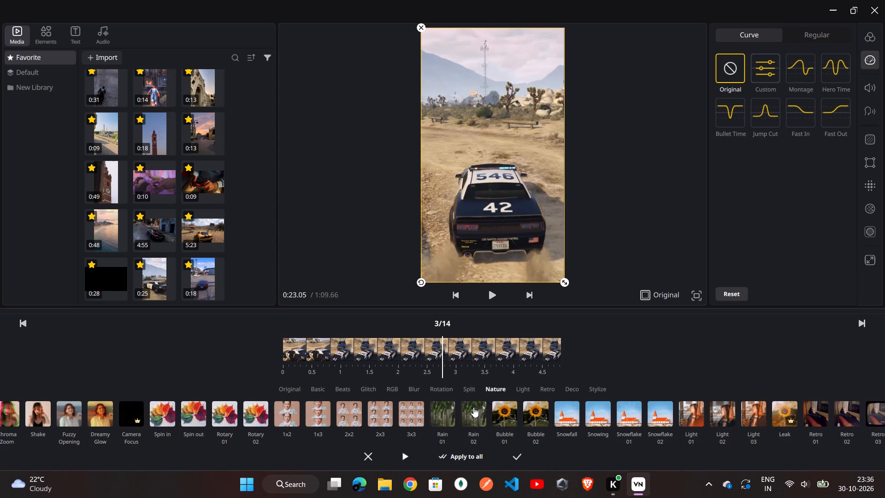
left_click(468, 418)
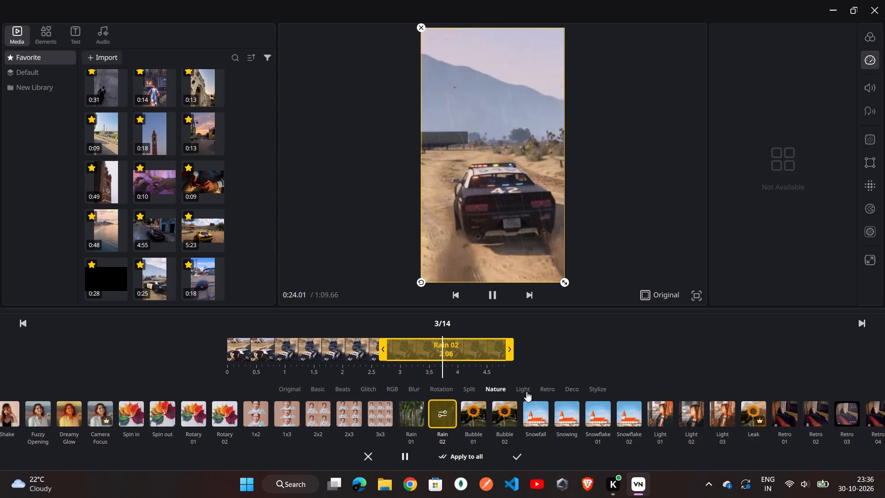
left_click(526, 391)
left_click(500, 410)
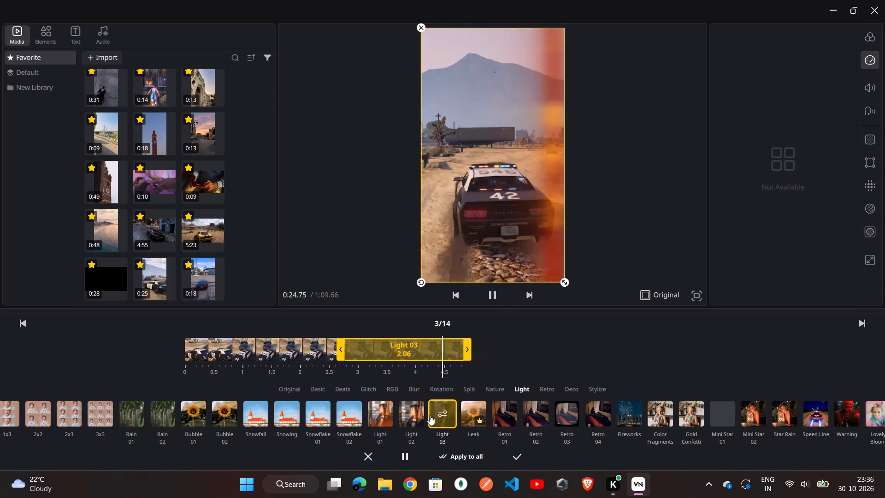
left_click(413, 411)
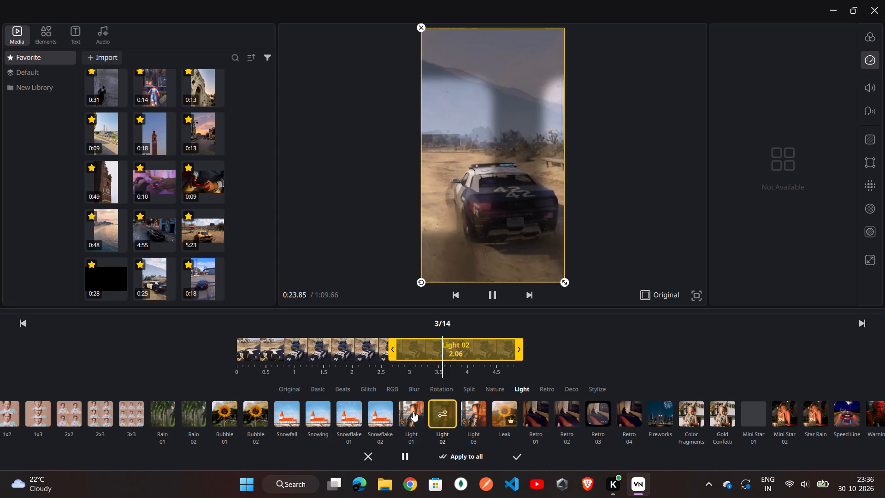
left_click(406, 416)
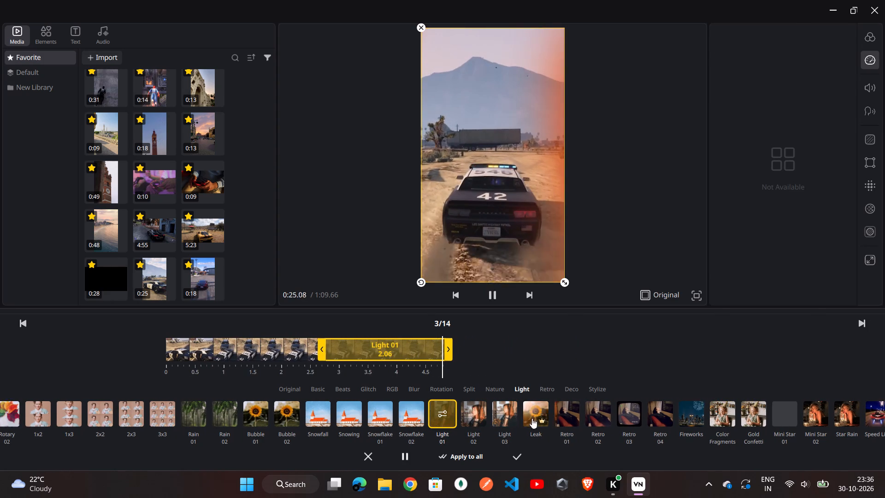
left_click(603, 416)
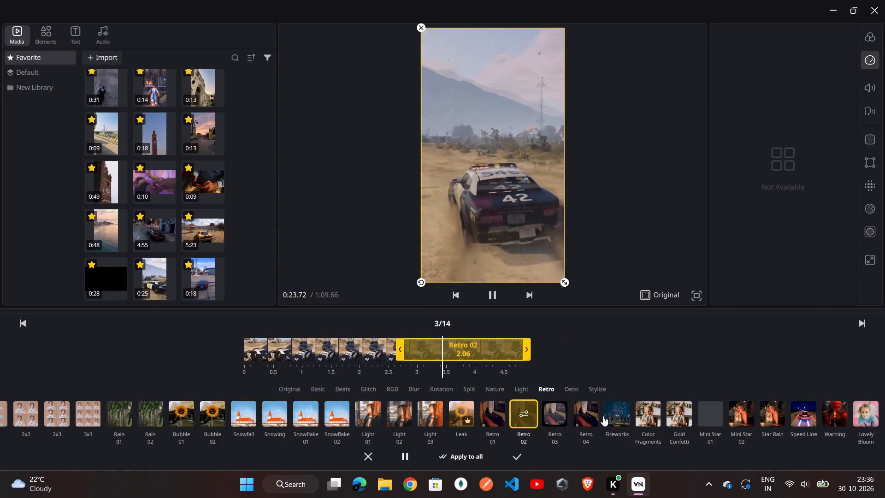
left_click(521, 458)
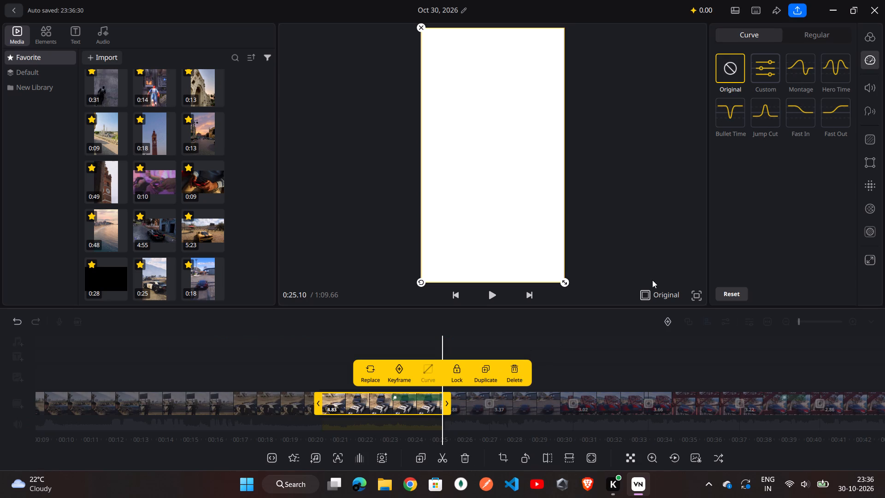
Apply Jump Cut to the 4.83-second police segment, spreading both inner points outward and raising them slightly, for about 4.69 seconds.
left_click(771, 118)
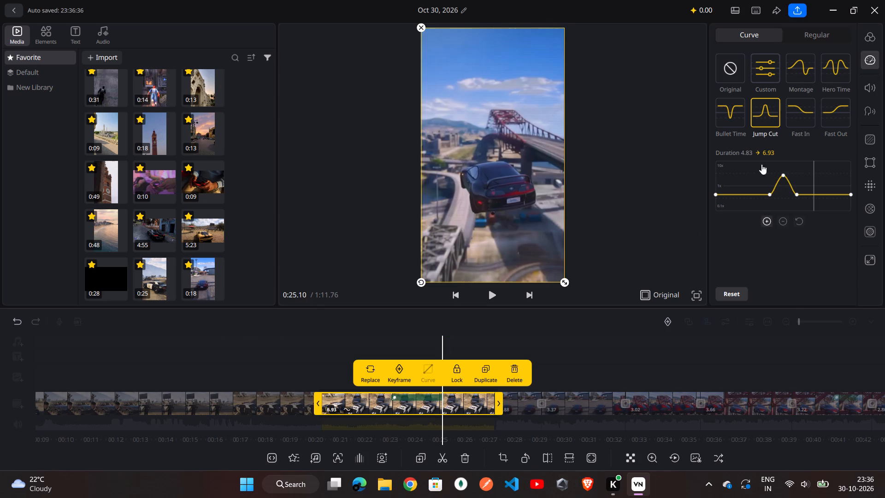
left_click_drag(771, 197, 769, 196)
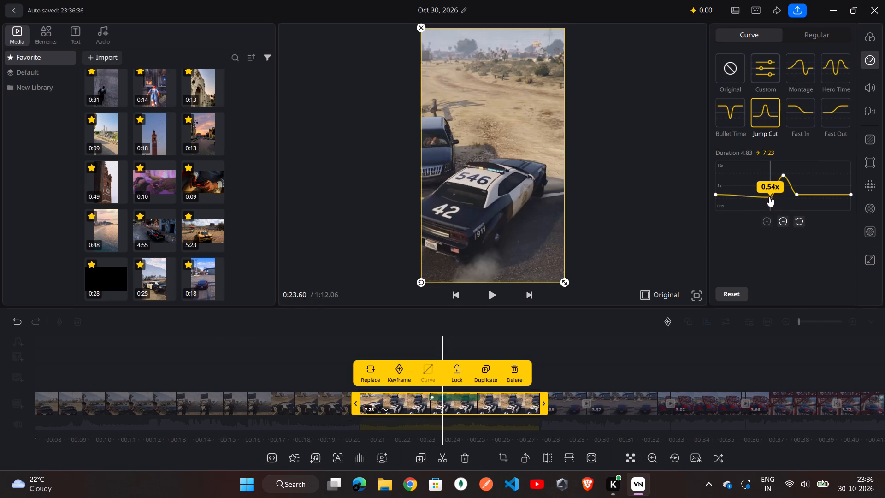
left_click_drag(769, 196, 750, 190)
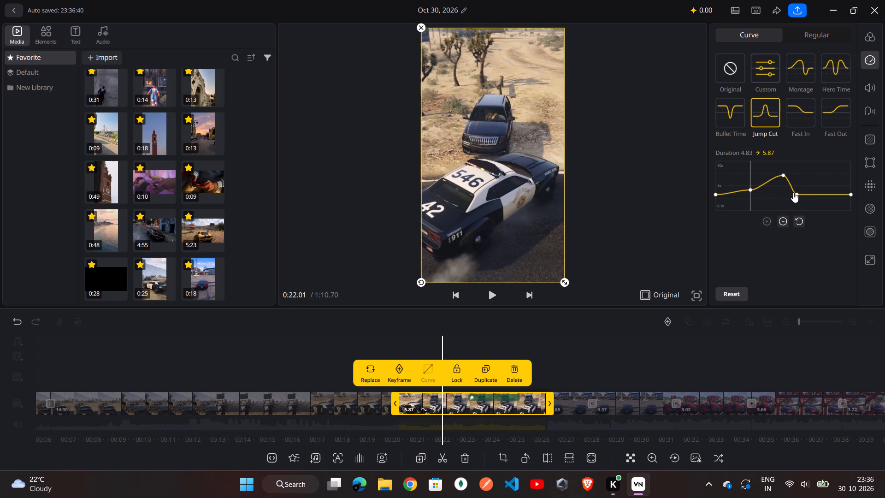
left_click_drag(793, 192, 800, 191)
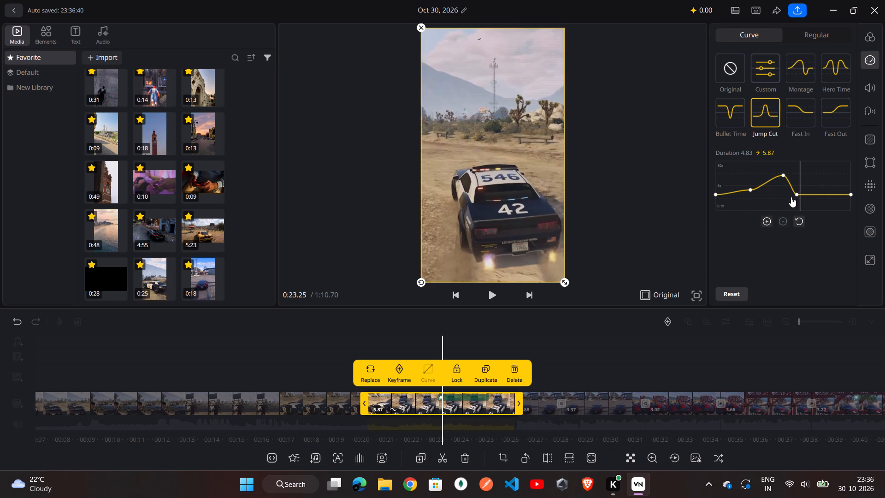
left_click_drag(796, 194, 814, 190)
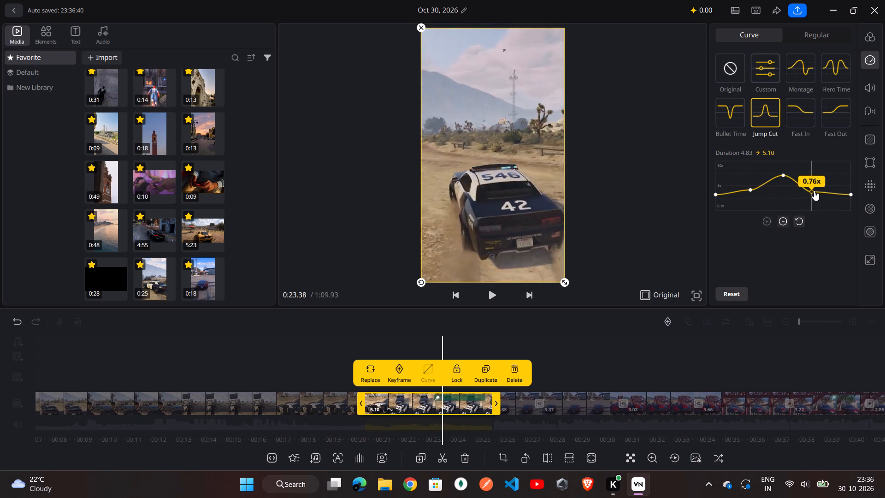
left_click_drag(814, 190, 815, 189)
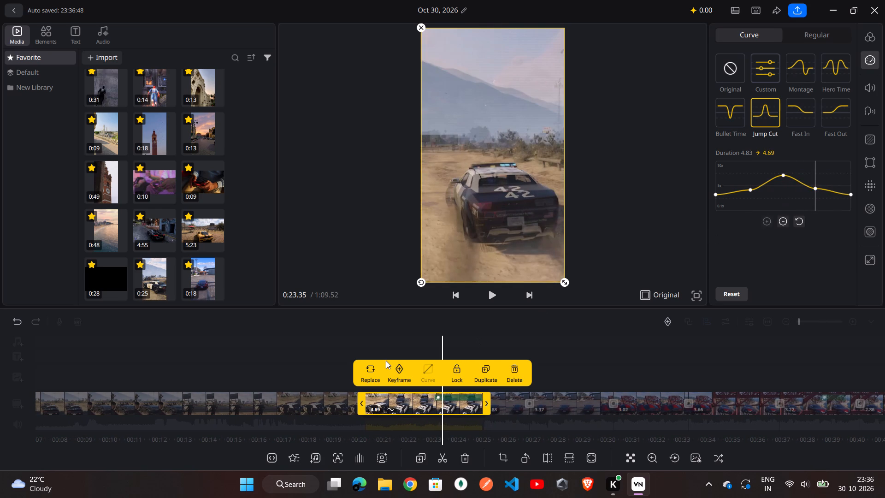
left_click(380, 351)
Apply Jump Cut to the 14-second police segment, spreading and raising the inner points and lowering the peak, for about 13 seconds.
scroll(380, 351, "right", 6)
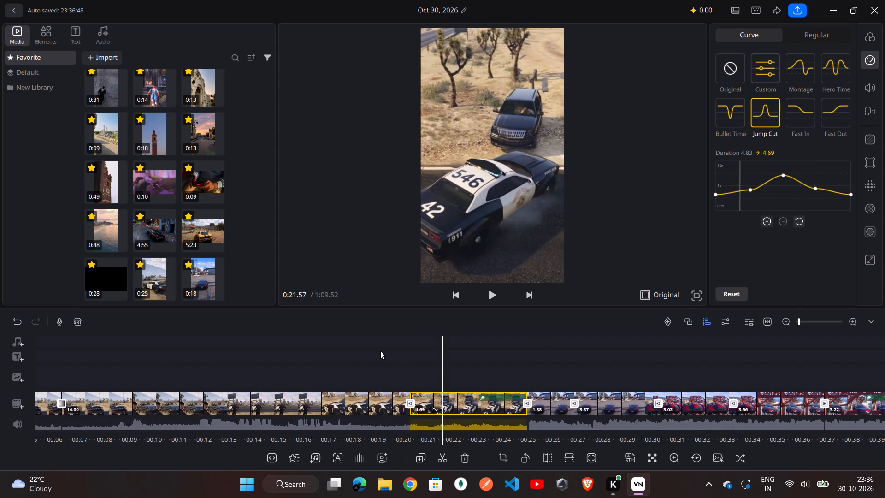
scroll(380, 351, "right", 5)
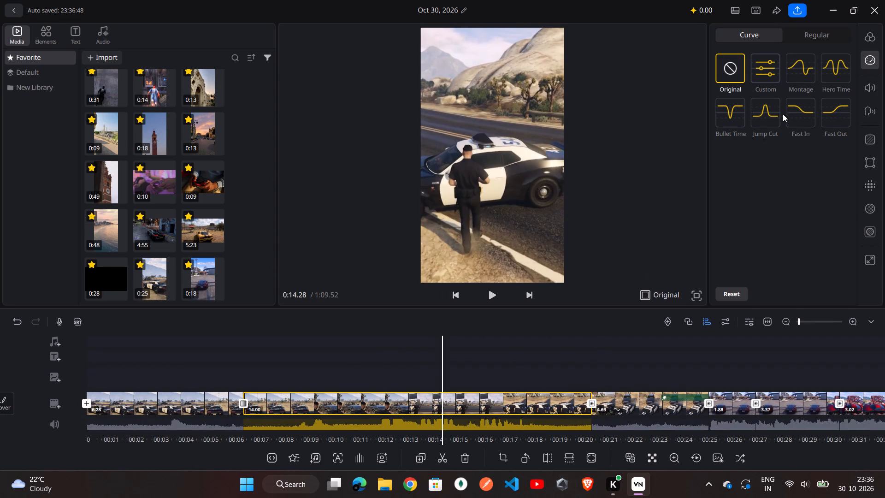
left_click(767, 113)
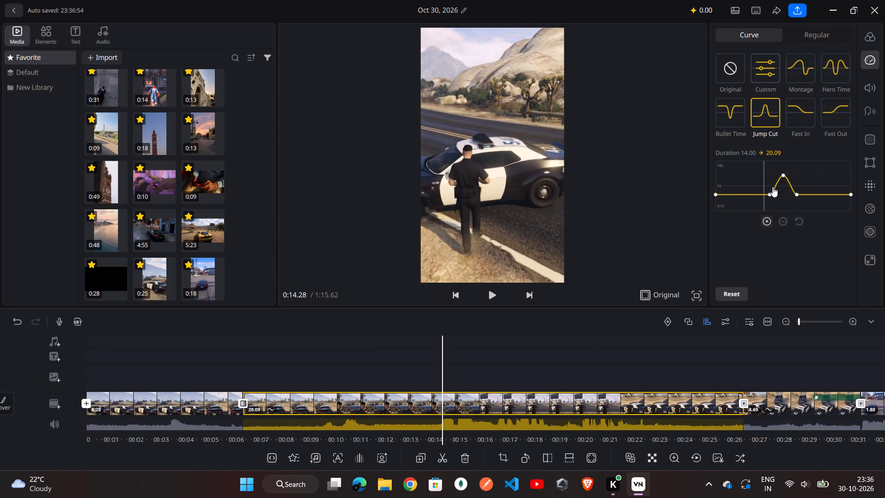
left_click_drag(770, 191, 760, 190)
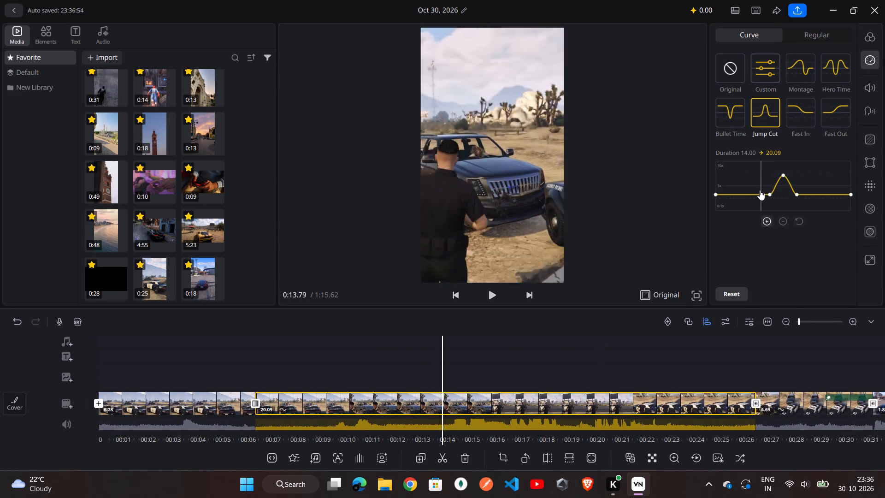
left_click_drag(760, 190, 756, 187)
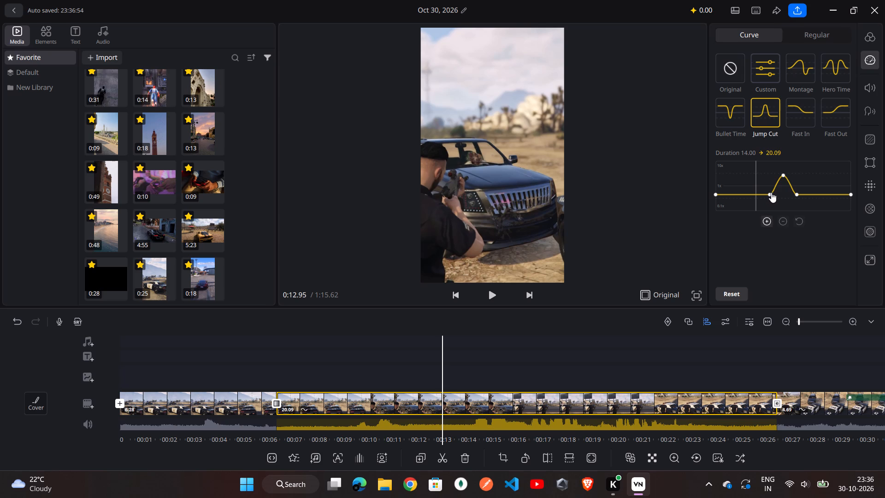
left_click_drag(771, 192, 753, 185)
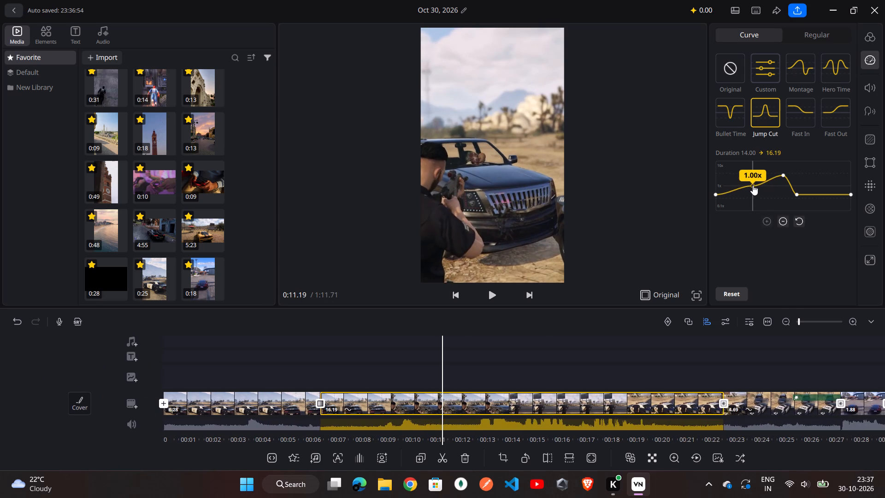
left_click_drag(753, 185, 753, 184)
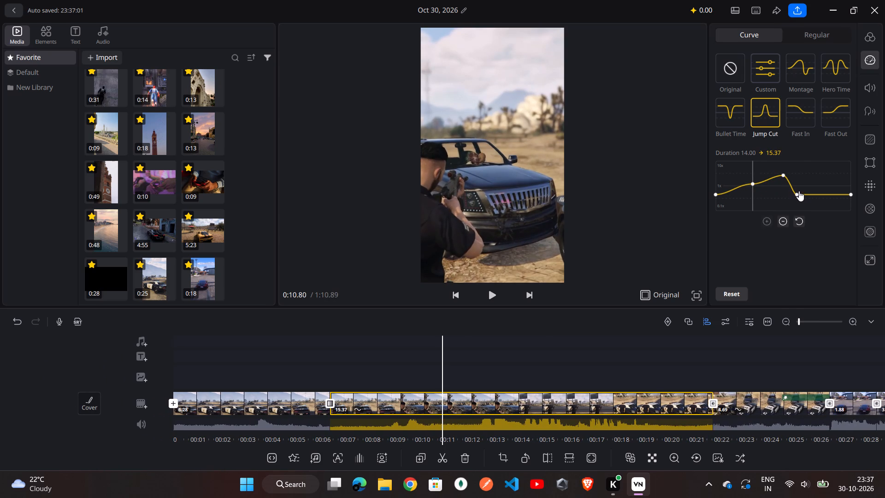
left_click(799, 191)
left_click_drag(797, 193, 805, 191)
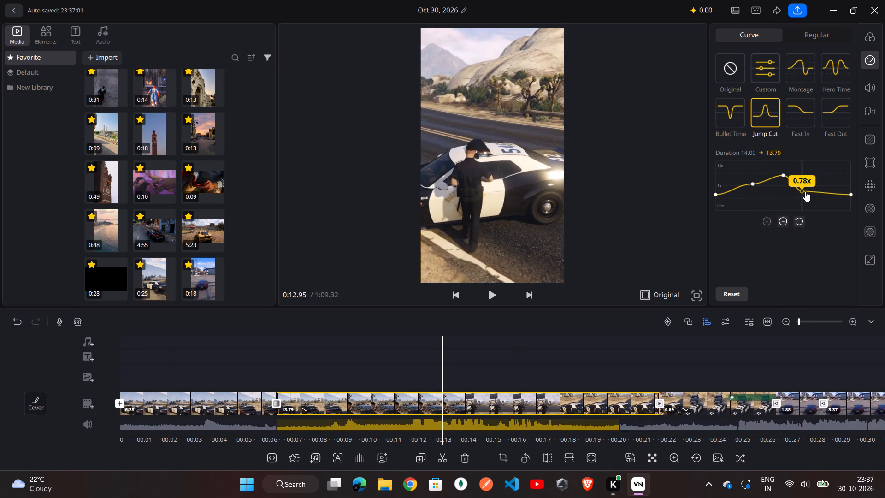
left_click_drag(805, 191, 817, 189)
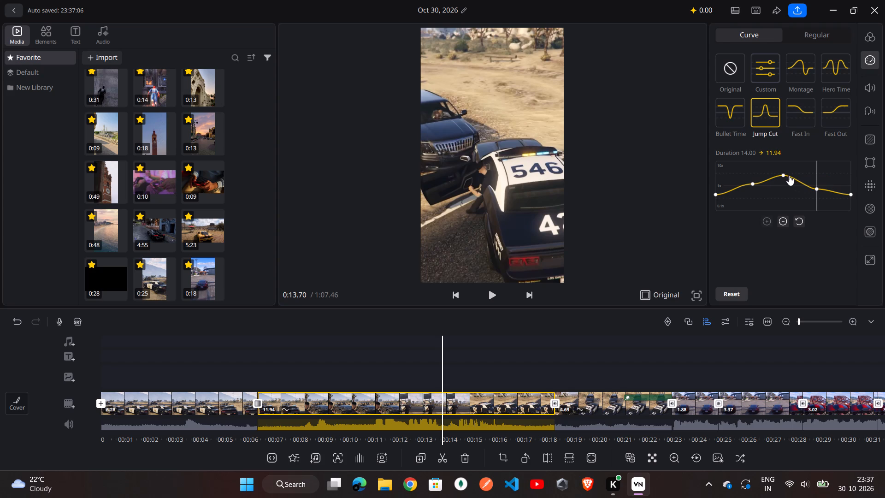
left_click_drag(785, 175, 785, 176)
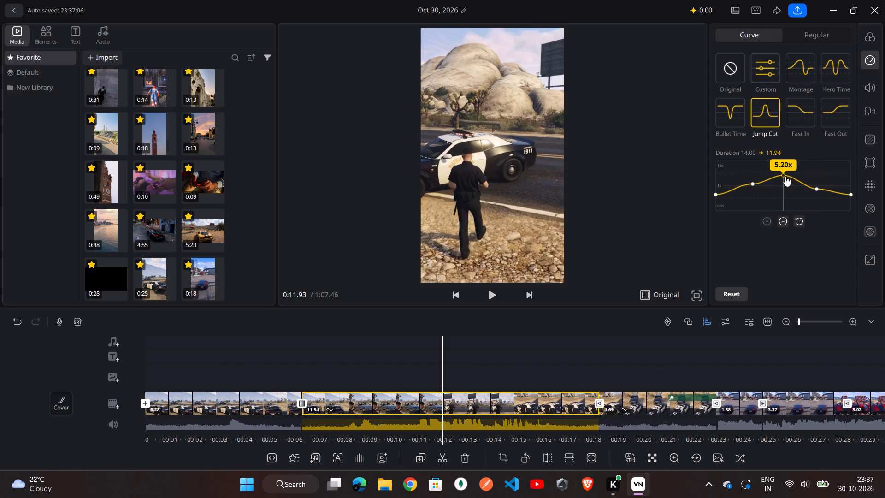
left_click_drag(785, 176, 787, 183)
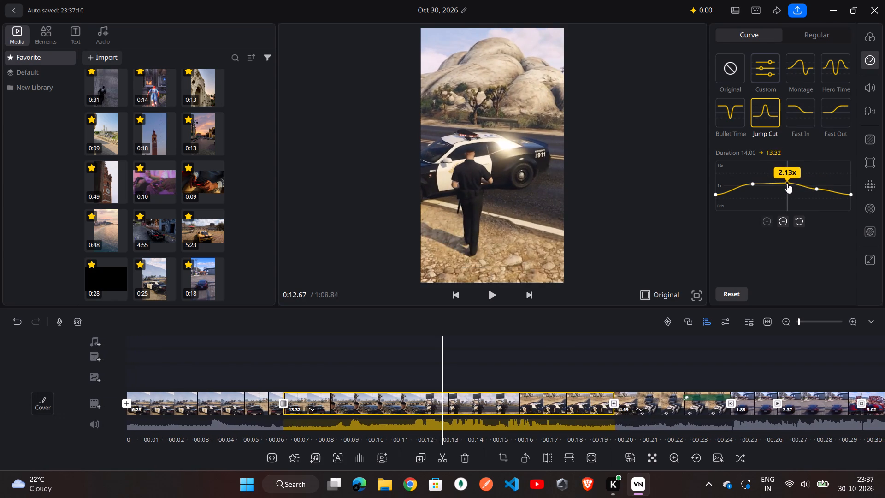
left_click_drag(787, 183, 788, 182)
Apply Jump Cut to the opening 6.28-second police segment, spreading and raising the inner points and slightly lowering the peak, for about 4.35 seconds.
double_click(245, 395)
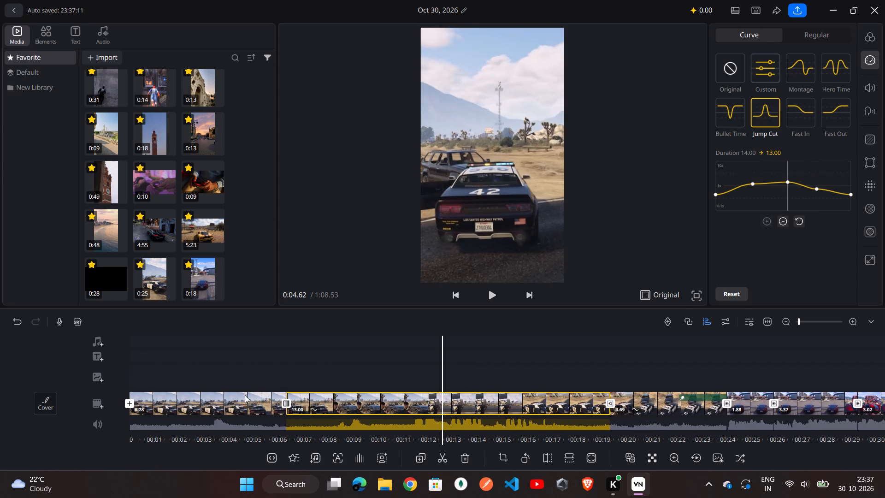
left_click(764, 110)
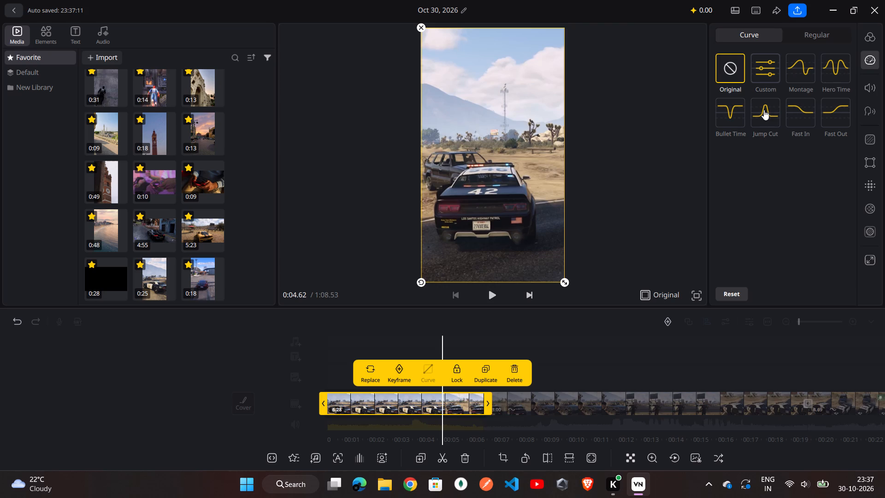
left_click_drag(772, 196, 751, 183)
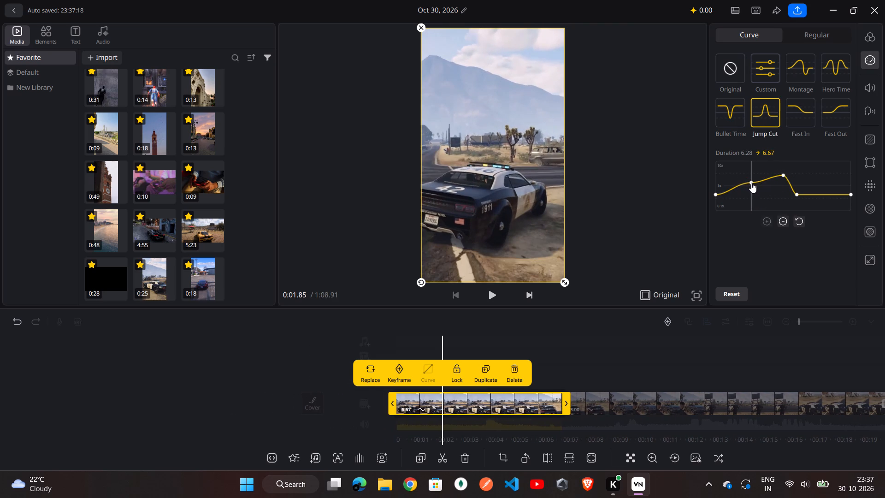
left_click_drag(795, 193, 798, 191)
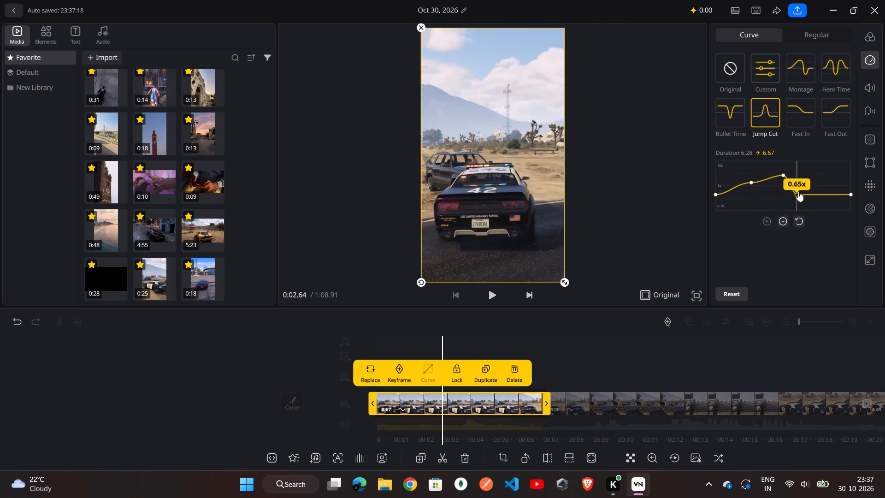
left_click_drag(798, 191, 823, 184)
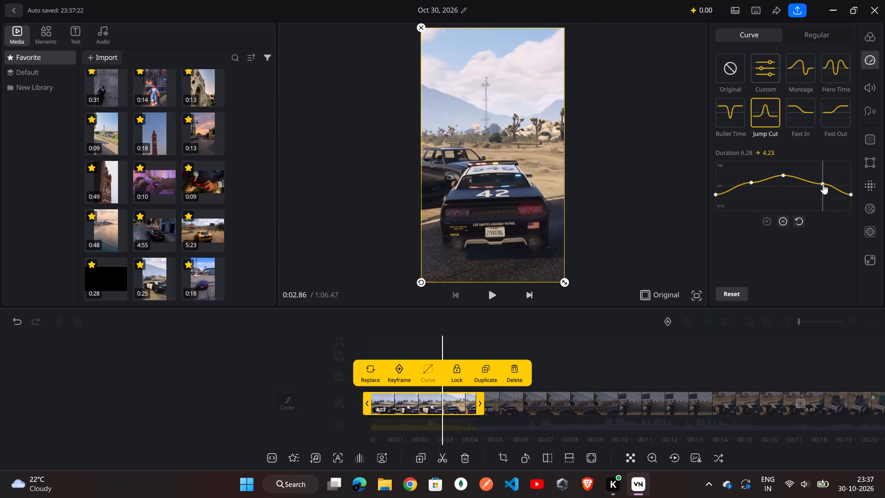
left_click_drag(787, 174, 783, 182)
left_click_drag(784, 173, 783, 178)
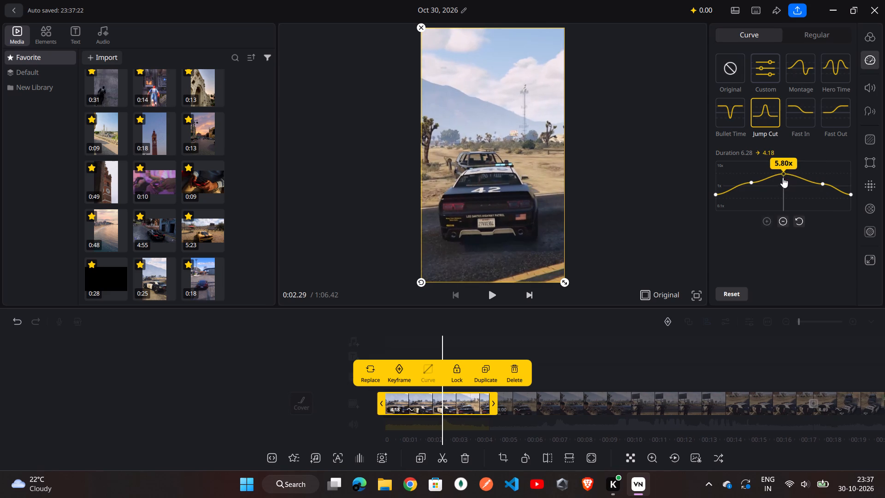
left_click_drag(783, 178, 787, 178)
left_click(578, 369)
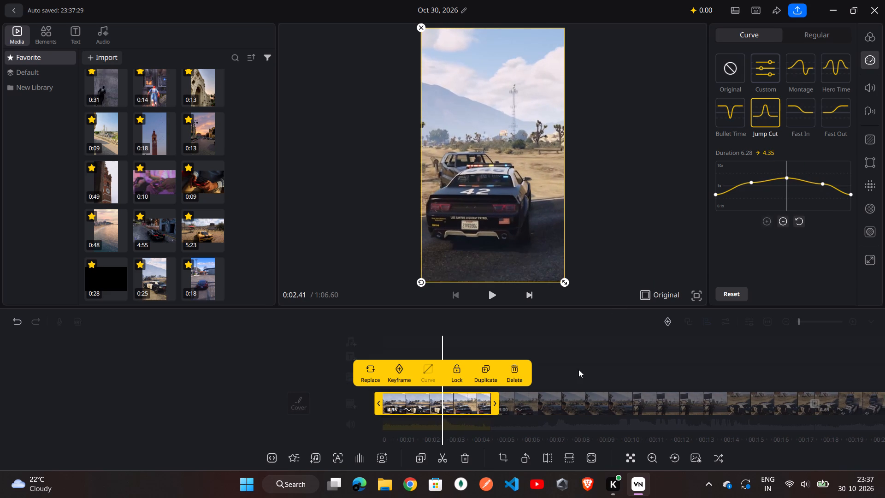
Look through the timeline from the police segments past the red bridge and black segments to the final rally car segment.
left_click(547, 400)
left_click(547, 400)
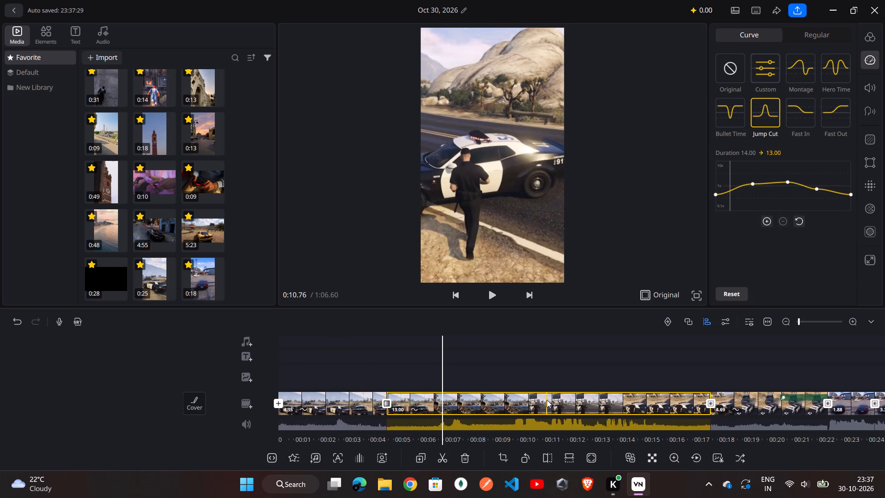
scroll(547, 400, "left", 3)
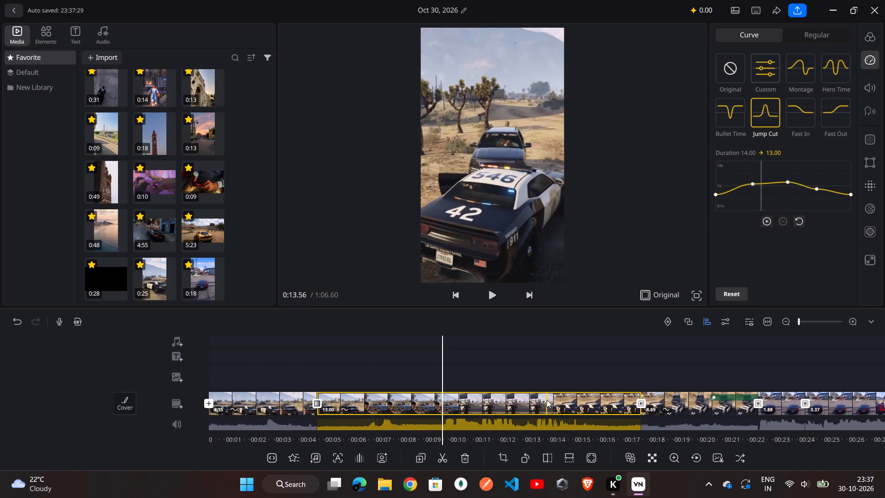
scroll(547, 400, "left", 5)
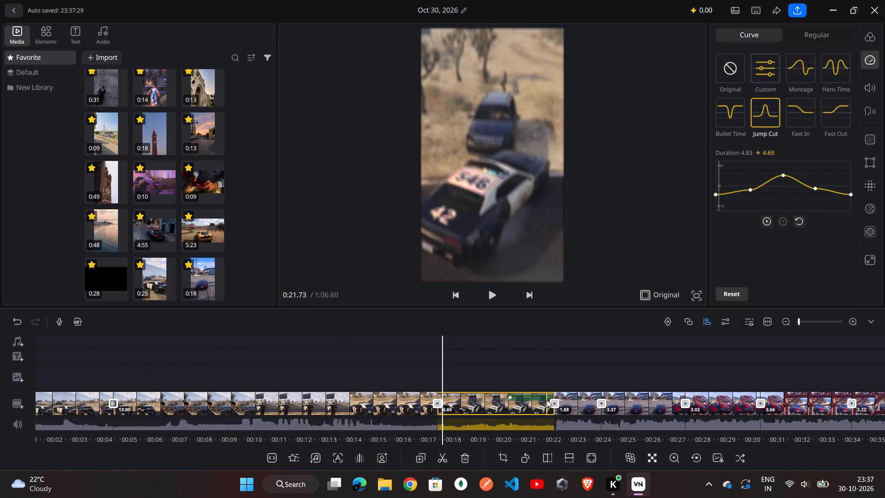
scroll(547, 400, "left", 3)
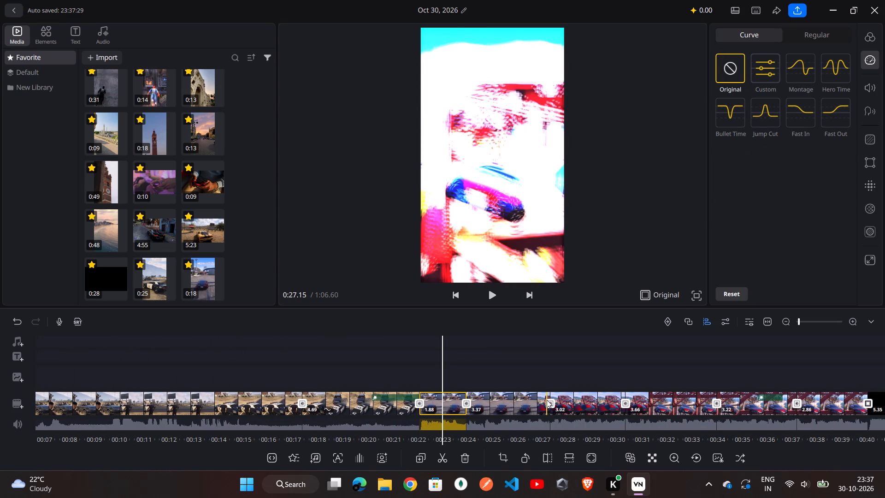
scroll(547, 400, "left", 3)
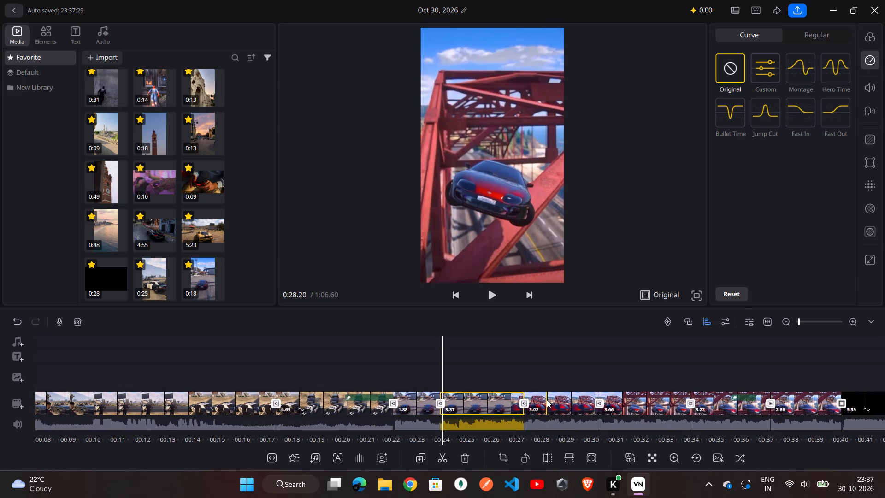
scroll(547, 400, "left", 4)
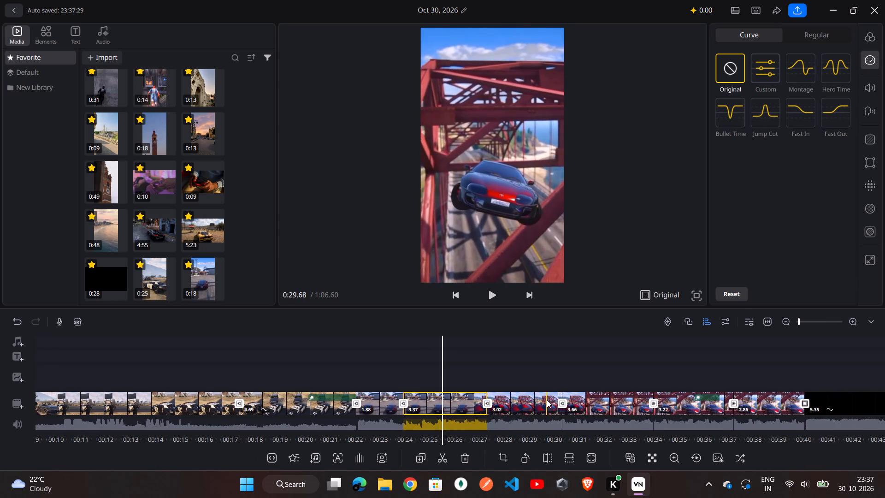
scroll(547, 400, "left", 3)
scroll(547, 400, "up", 1)
scroll(547, 400, "left", 1)
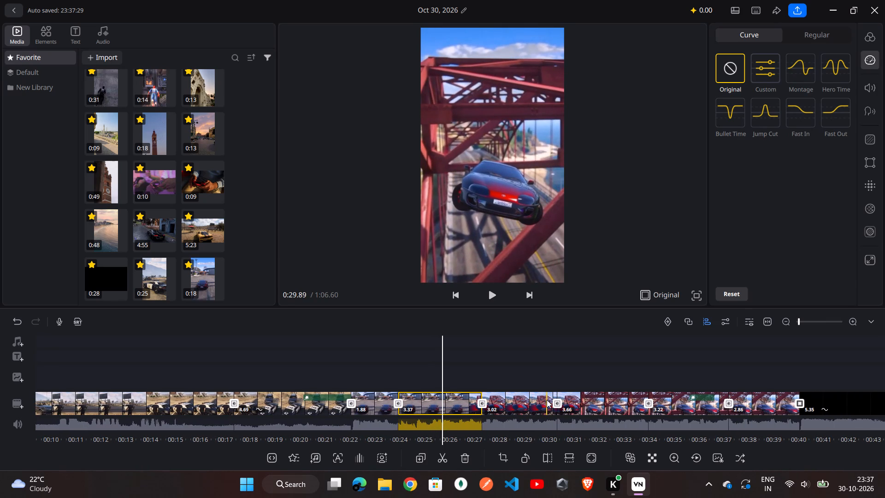
scroll(547, 400, "left", 1)
scroll(457, 415, "left", 2)
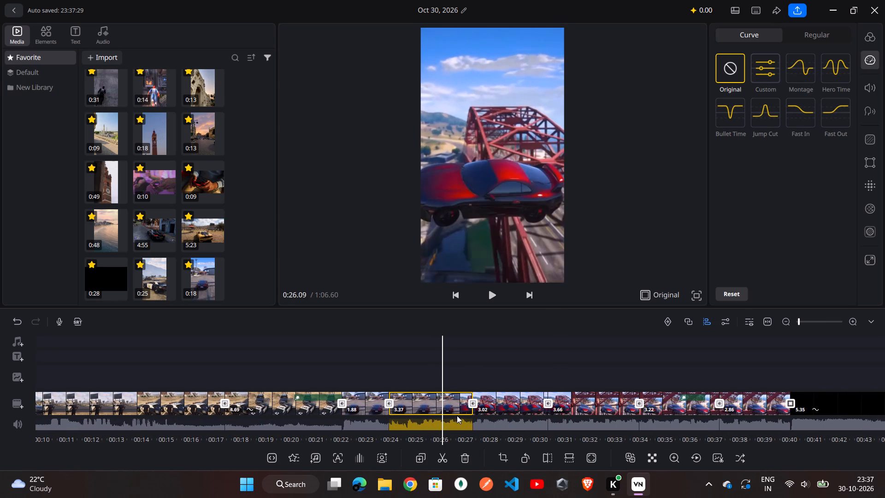
scroll(457, 415, "left", 6)
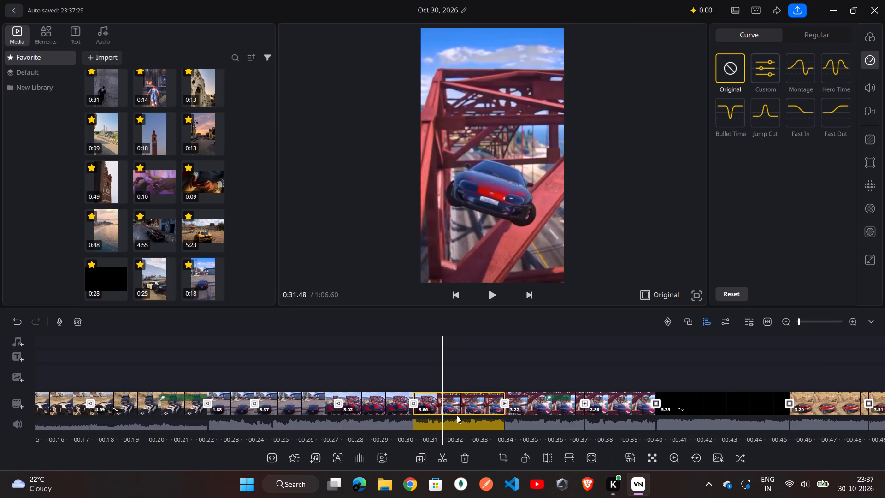
scroll(457, 415, "left", 3)
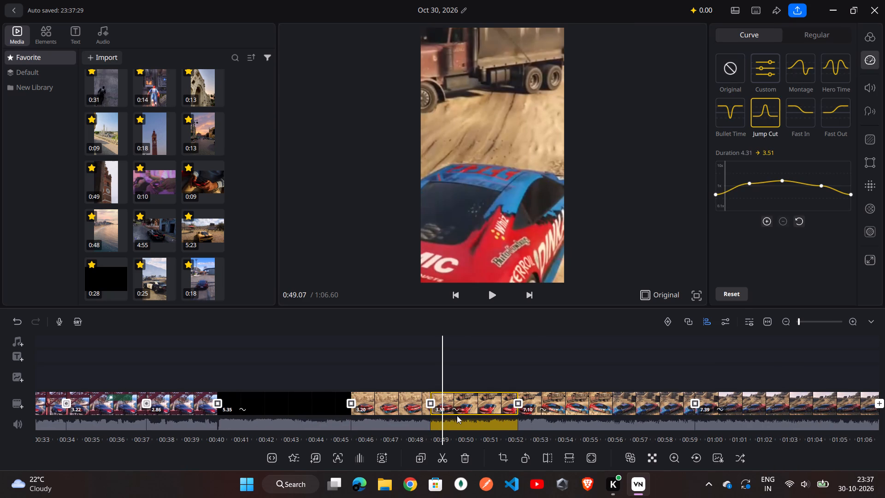
scroll(457, 415, "left", 12)
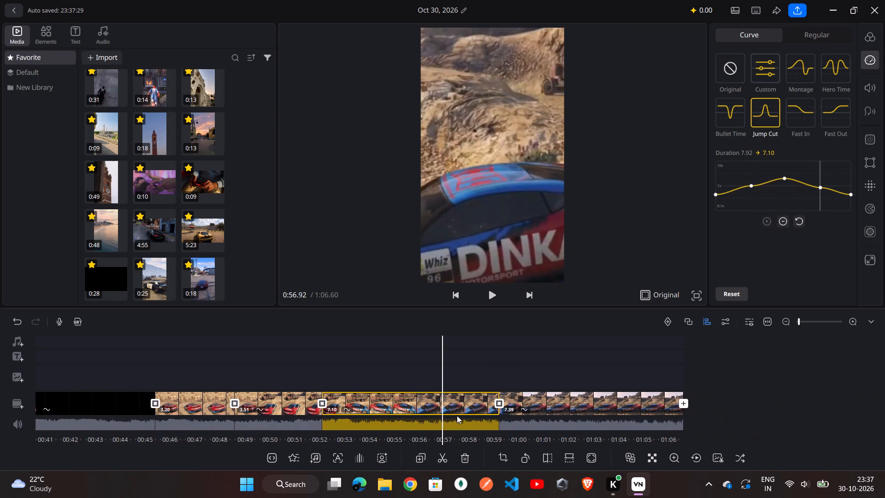
scroll(457, 415, "left", 3)
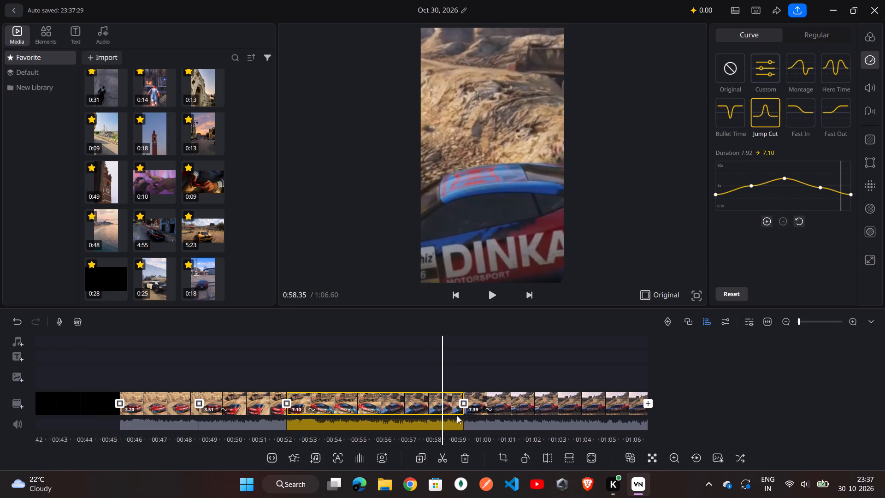
scroll(457, 415, "left", 1)
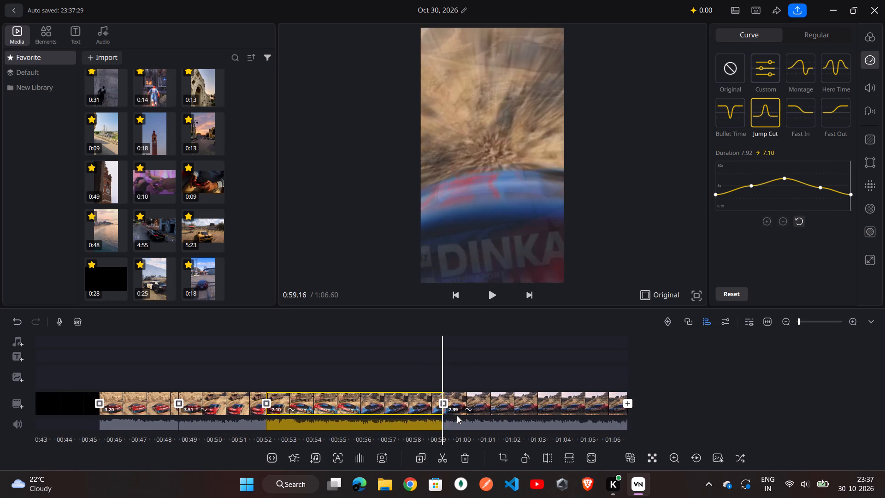
scroll(457, 415, "left", 1)
scroll(501, 398, "left", 1)
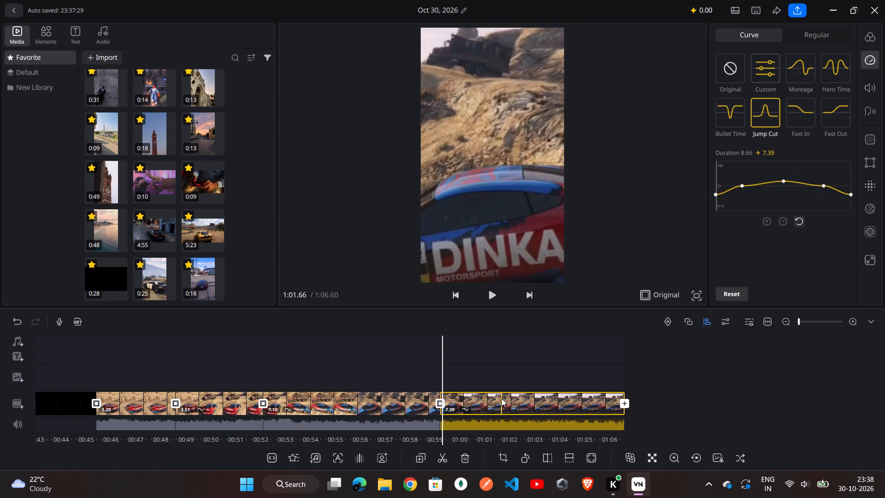
scroll(501, 398, "left", 1)
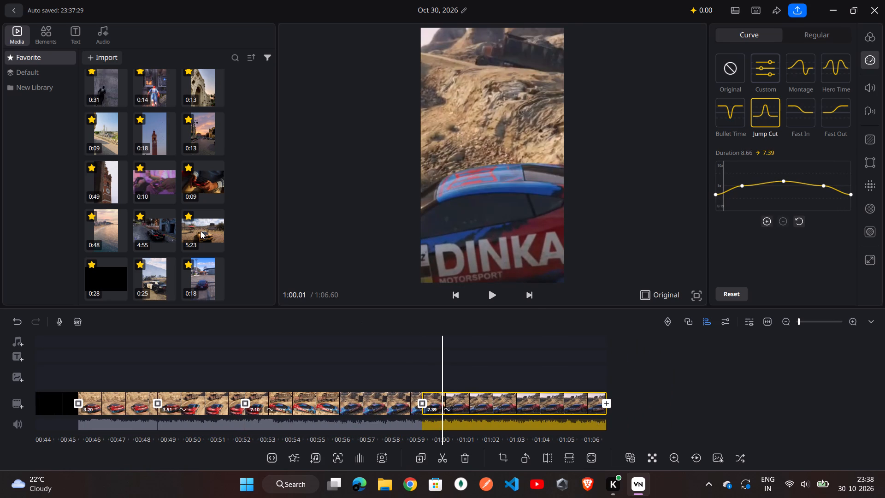
Append the 5:23 yellow sports car clip from the favourite media after the final rally car segment.
scroll(201, 231, "down", 5)
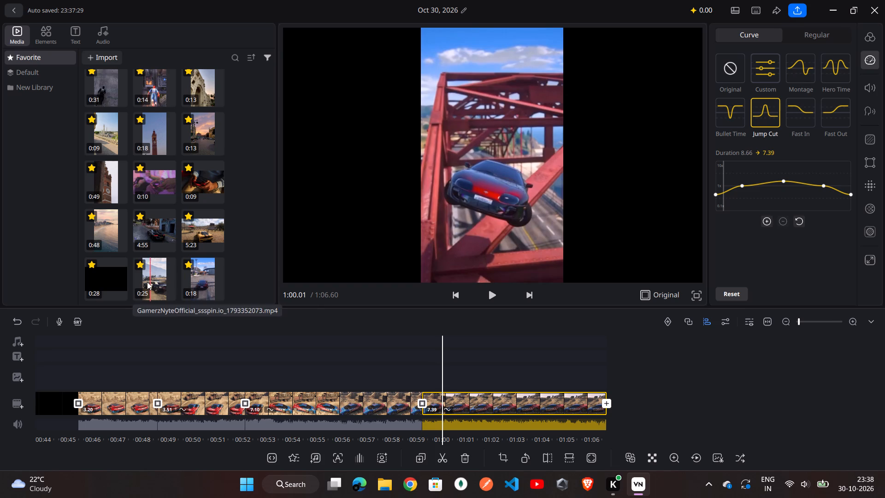
left_click(159, 231)
left_click_drag(159, 231, 156, 227)
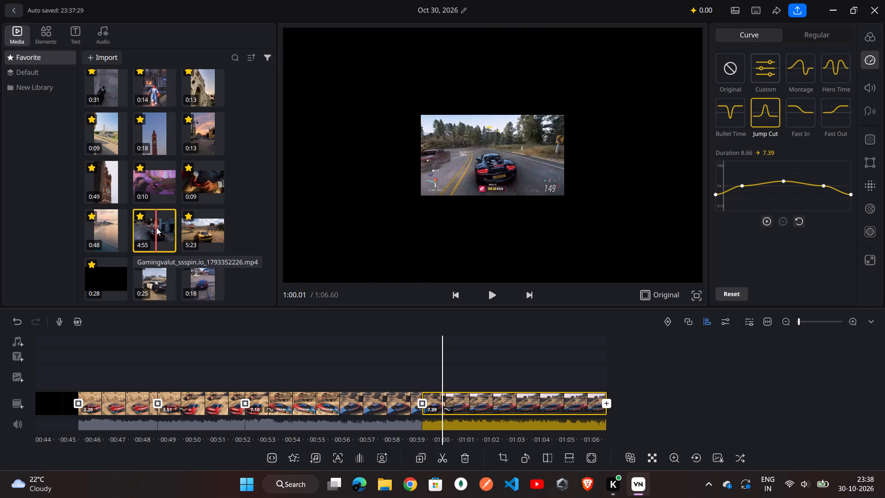
left_click_drag(194, 228, 553, 396)
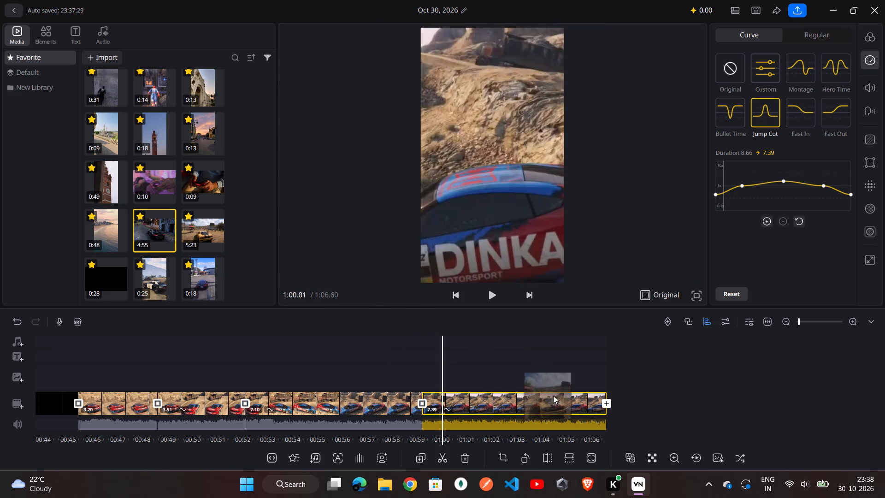
left_click_drag(553, 396, 633, 401)
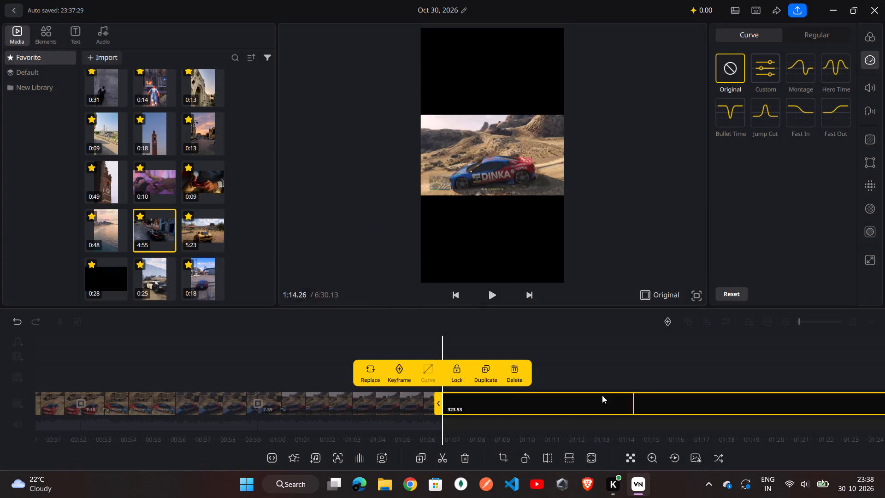
left_click(581, 366)
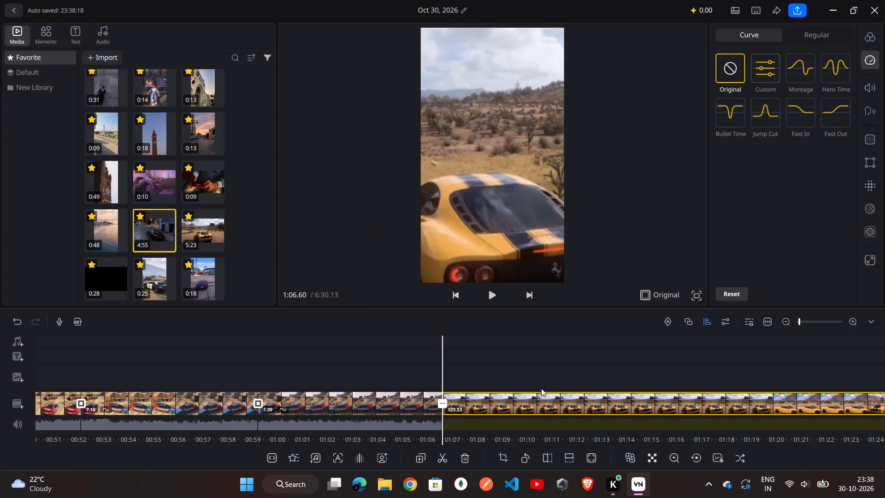
Split the newly added yellow sports car clip about 6.23 seconds after its start.
scroll(539, 394, "left", 2)
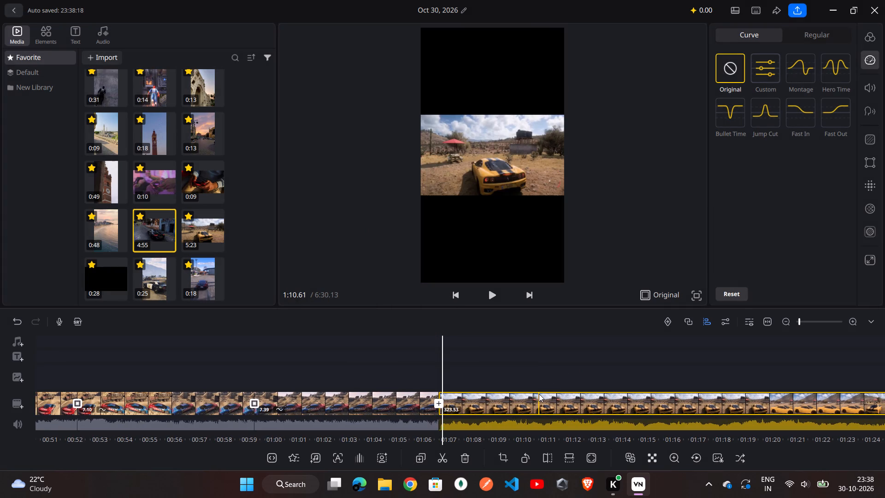
scroll(539, 394, "left", 4)
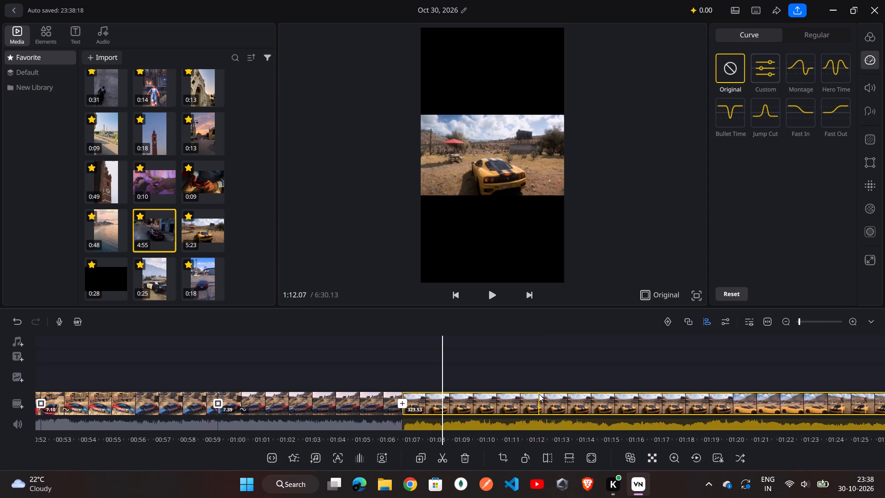
scroll(539, 394, "left", 7)
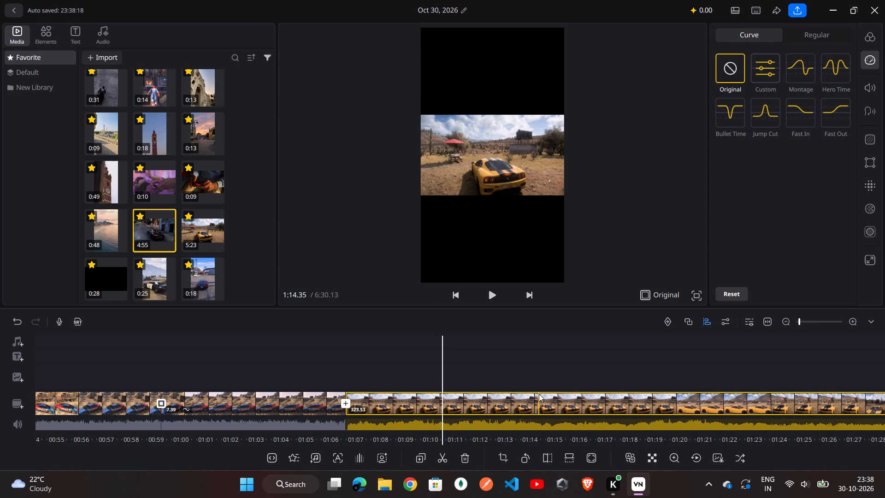
scroll(539, 394, "left", 5)
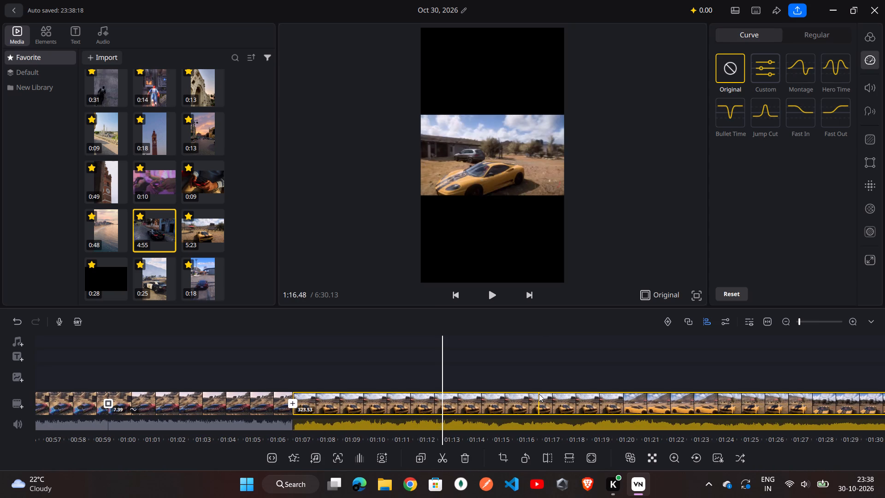
scroll(539, 394, "left", 2)
key("ctrl+b")
scroll(539, 394, "left", 1)
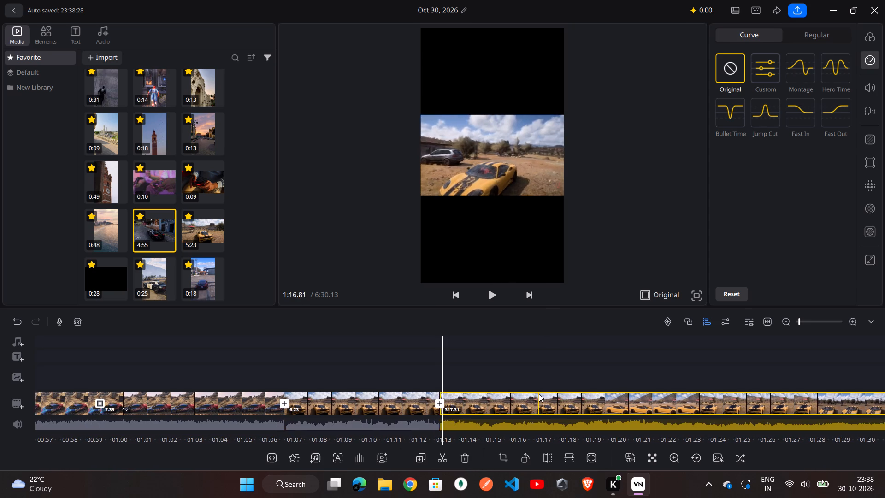
Apply the Retro 04 effect to the 6.23-second yellow sports car segment, extending its start so it covers about the last 4.27 seconds.
scroll(539, 394, "left", 1)
double_click(396, 403)
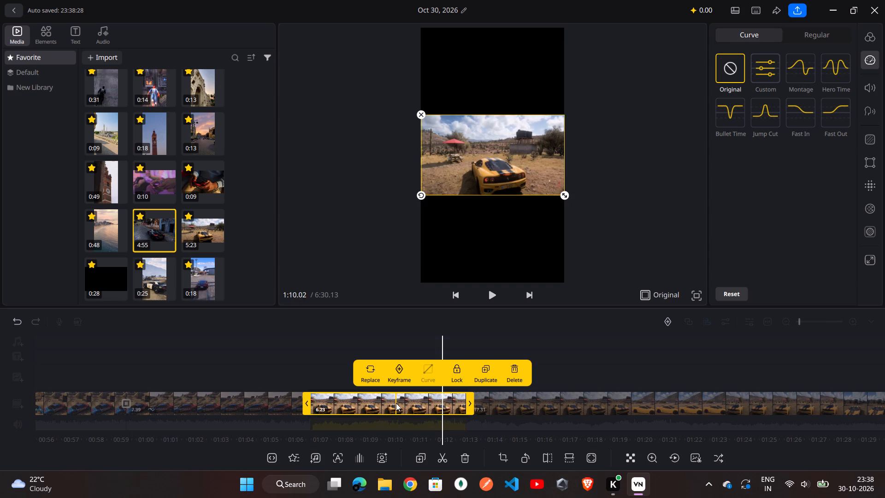
left_click(291, 457)
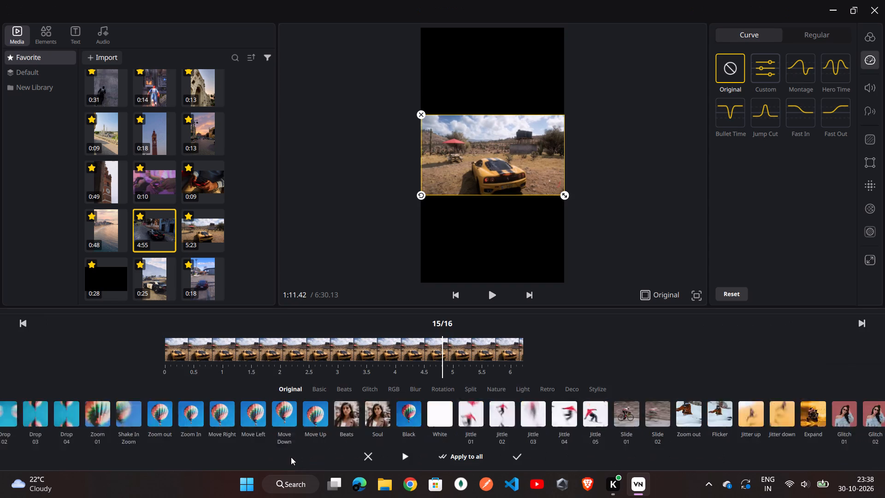
left_click(502, 390)
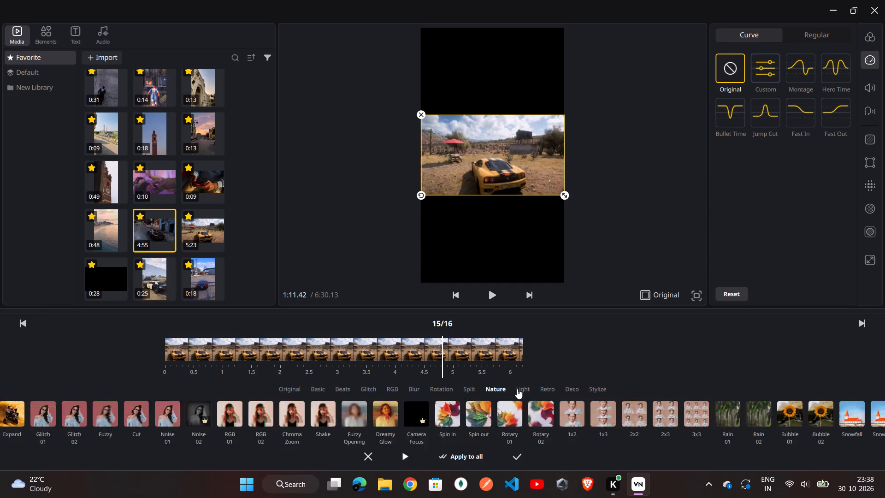
left_click(542, 391)
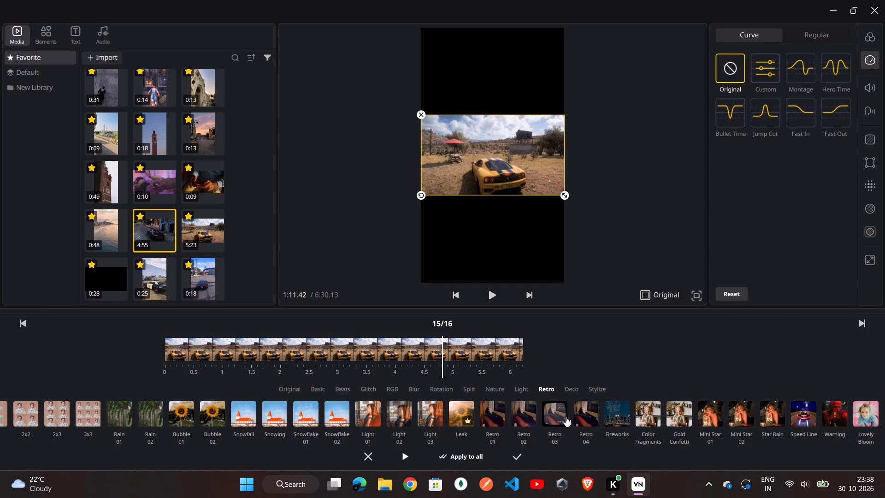
left_click(560, 417)
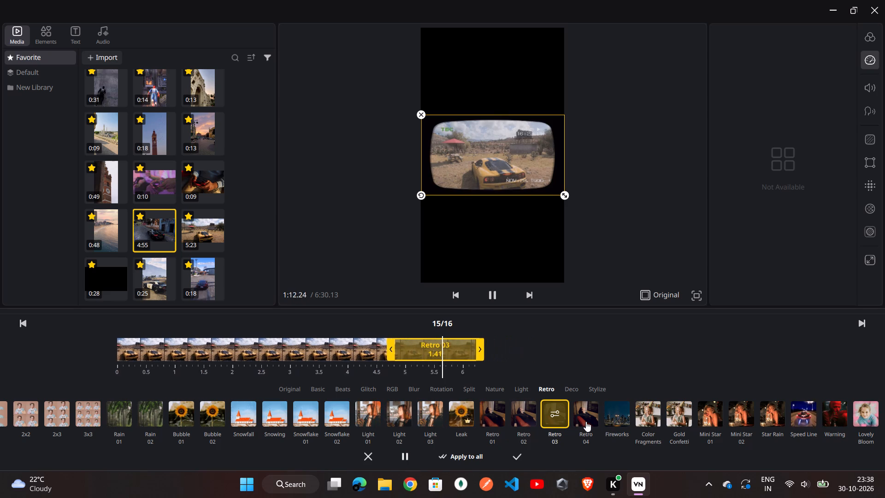
left_click(586, 421)
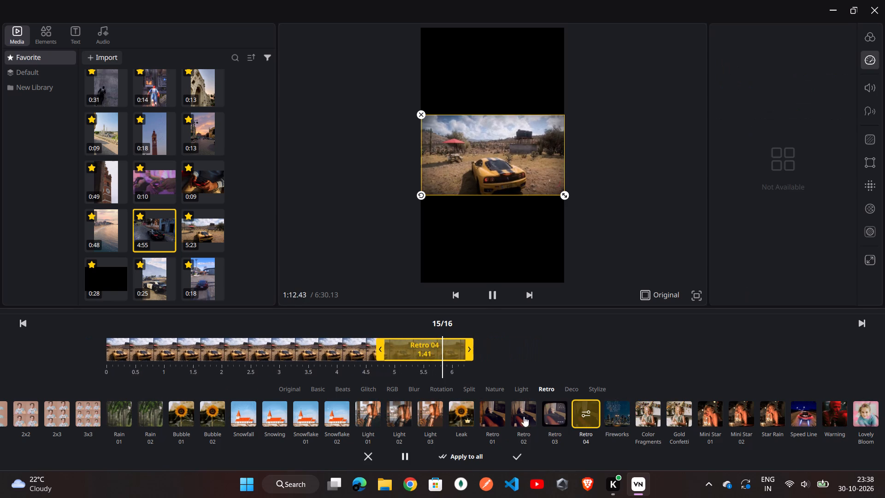
left_click_drag(362, 354, 197, 325)
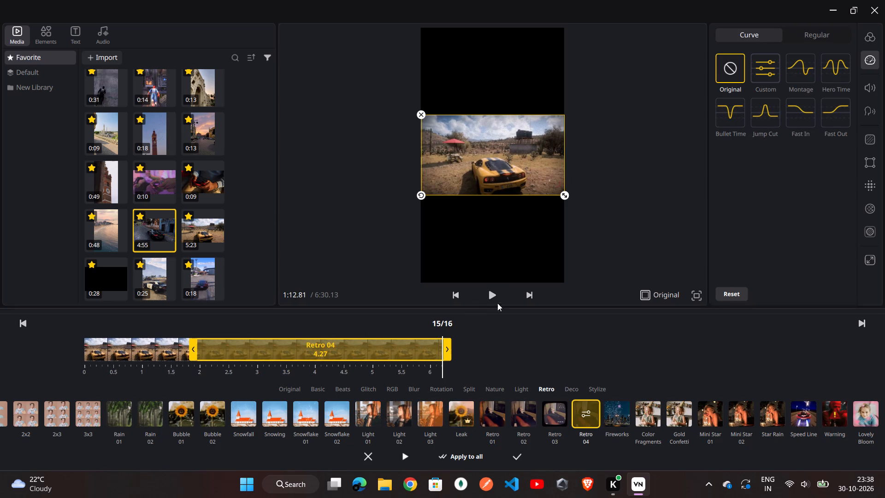
left_click_drag(525, 460, 519, 459)
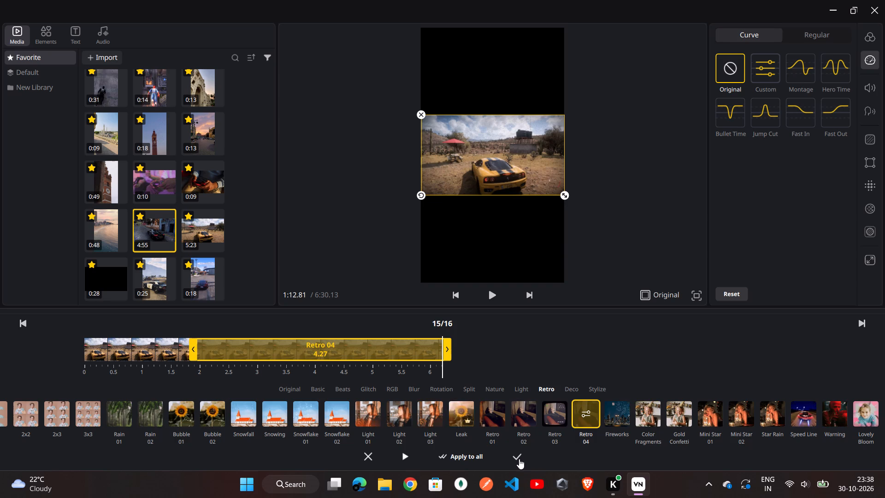
left_click(519, 459)
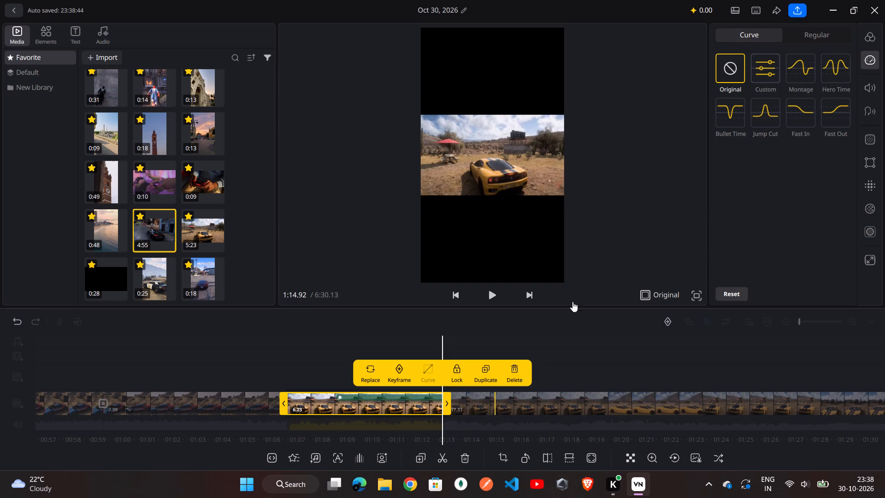
Apply Jump Cut to the 6.23-second yellow sports car segment, spreading and raising both inner points, for about 5.45 seconds.
left_click(764, 120)
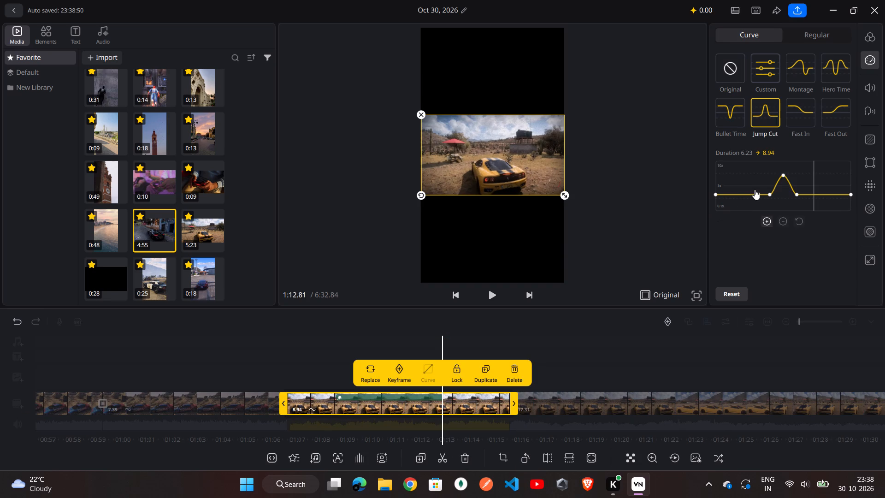
left_click_drag(769, 197, 752, 192)
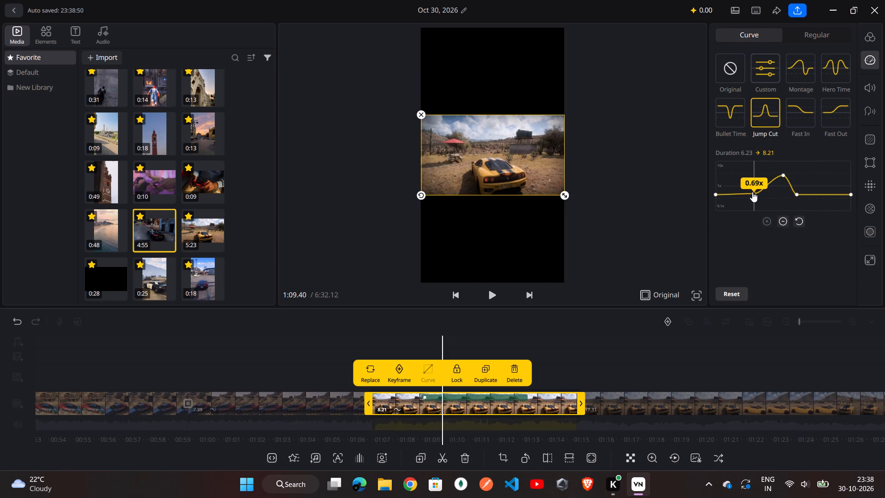
left_click_drag(752, 192, 749, 185)
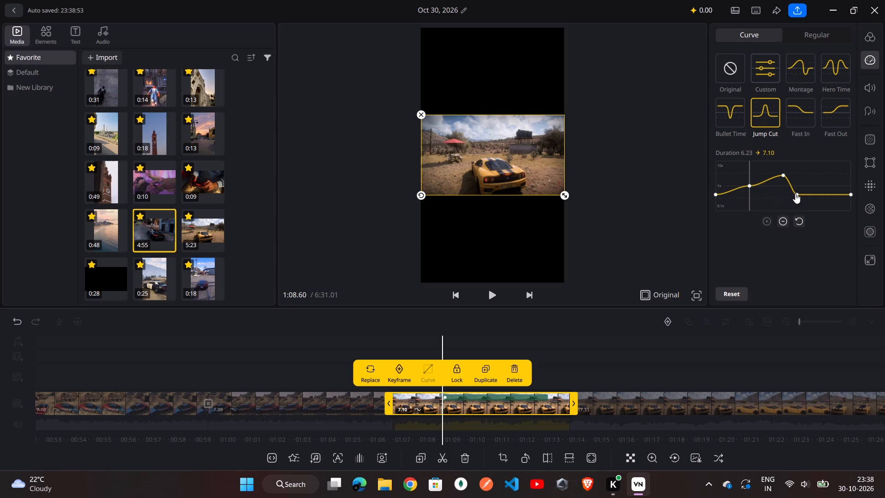
left_click_drag(795, 193, 818, 188)
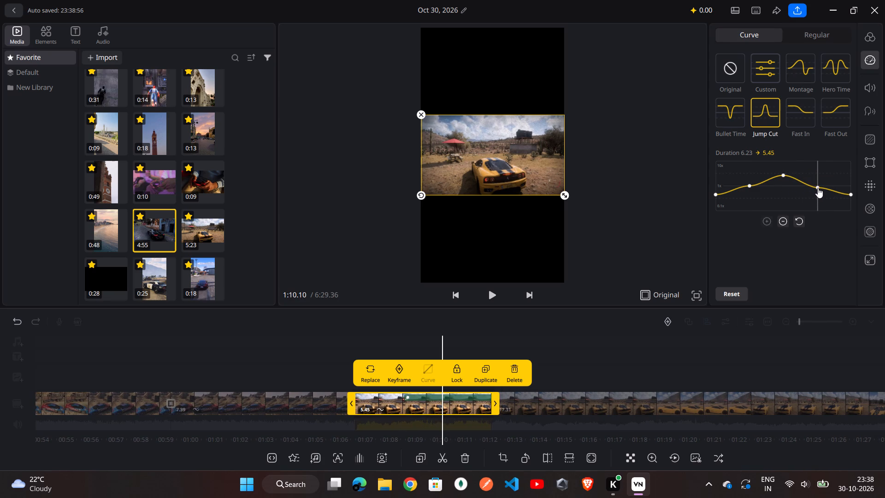
left_click(543, 325)
Apply Jump Cut to the remaining 317.31-second yellow sports car segment, spreading and raising the inner points and lowering the peak, for about 327.20 seconds.
scroll(524, 384, "left", 2)
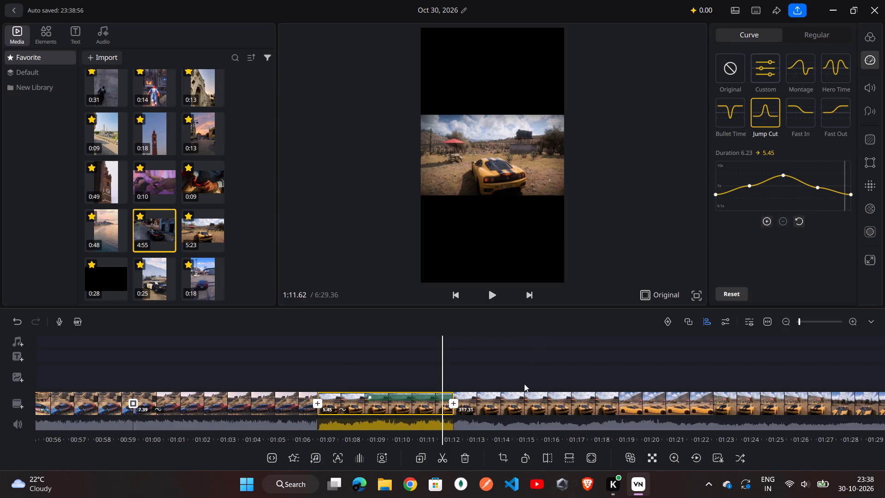
scroll(524, 384, "left", 1)
left_click(512, 398)
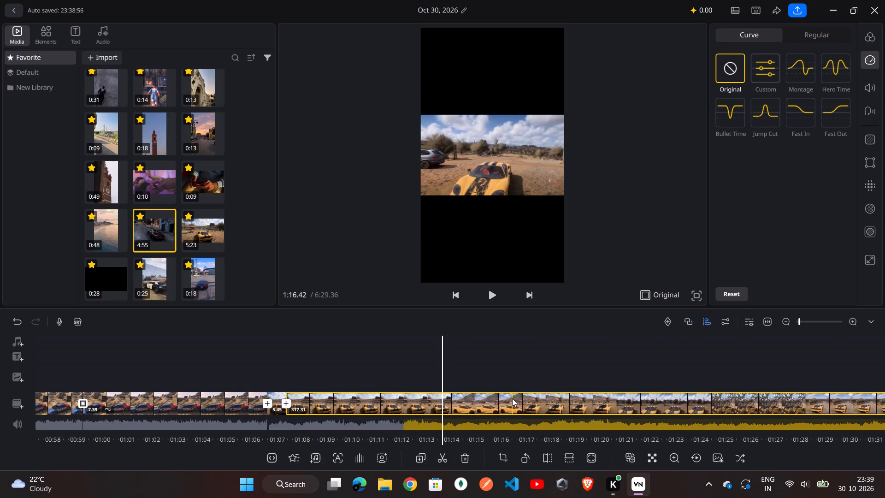
left_click(770, 115)
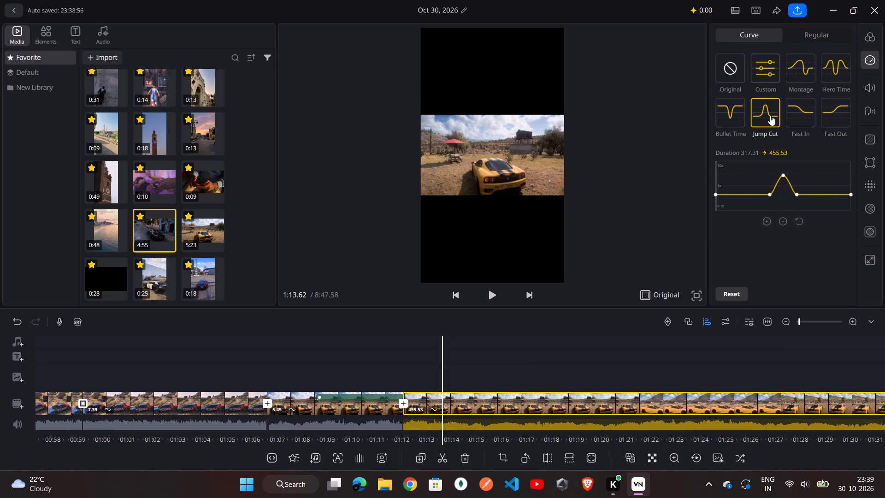
left_click_drag(768, 194, 746, 196)
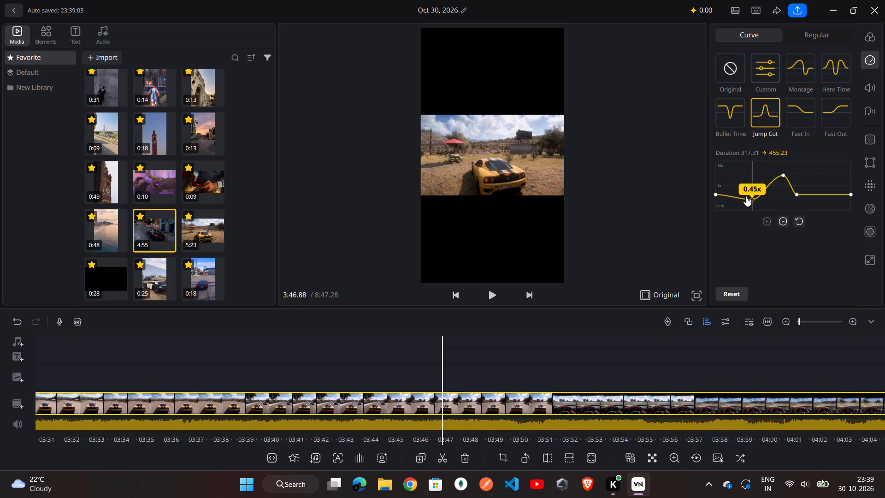
left_click_drag(746, 196, 744, 190)
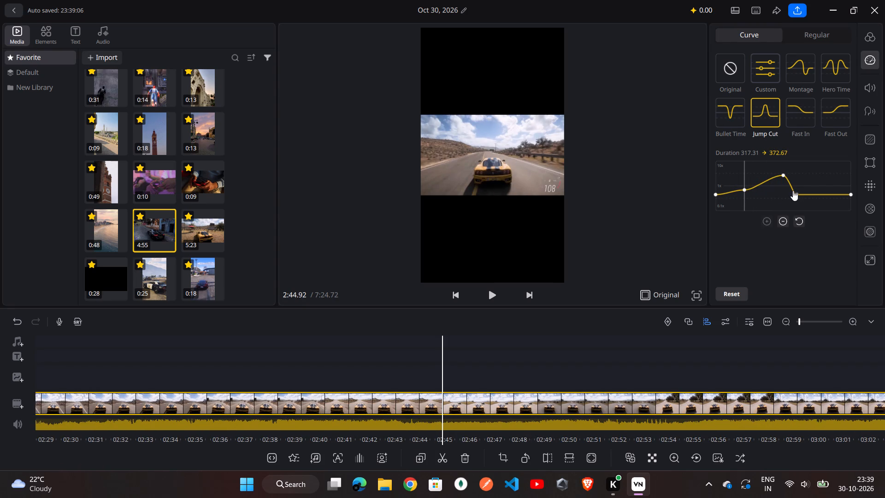
left_click_drag(795, 191, 814, 189)
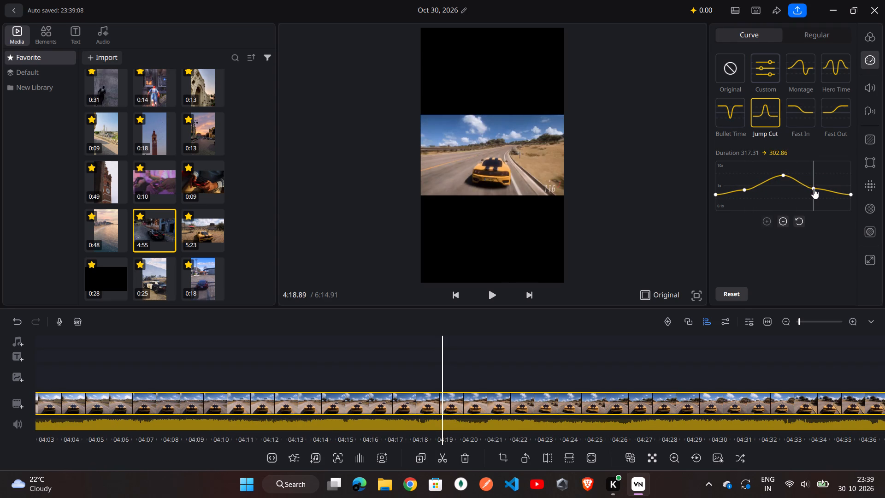
left_click_drag(781, 177, 777, 181)
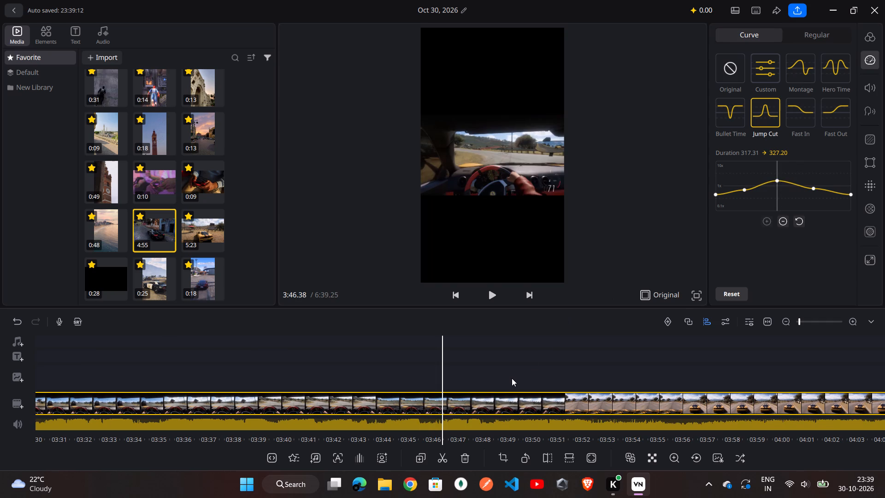
Split the long yellow sports car segment in the in-car driving view at about 5:20.4 on the timeline.
scroll(510, 379, "left", 5)
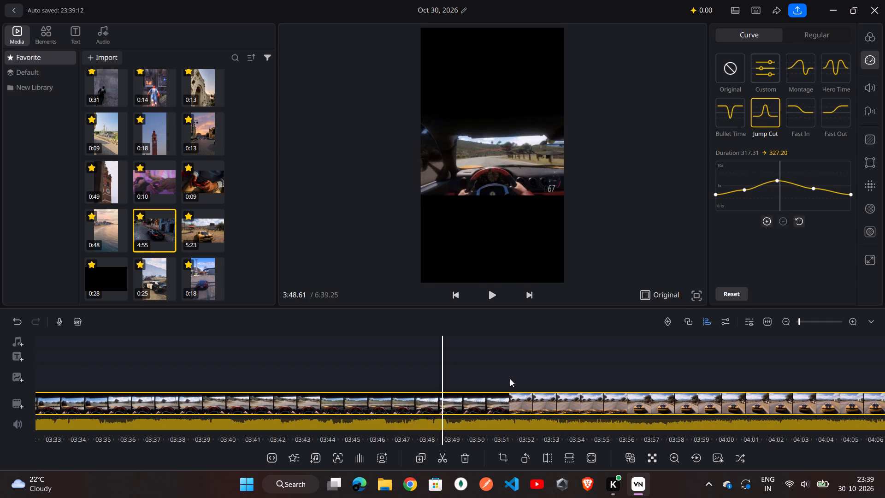
scroll(510, 379, "left", 6)
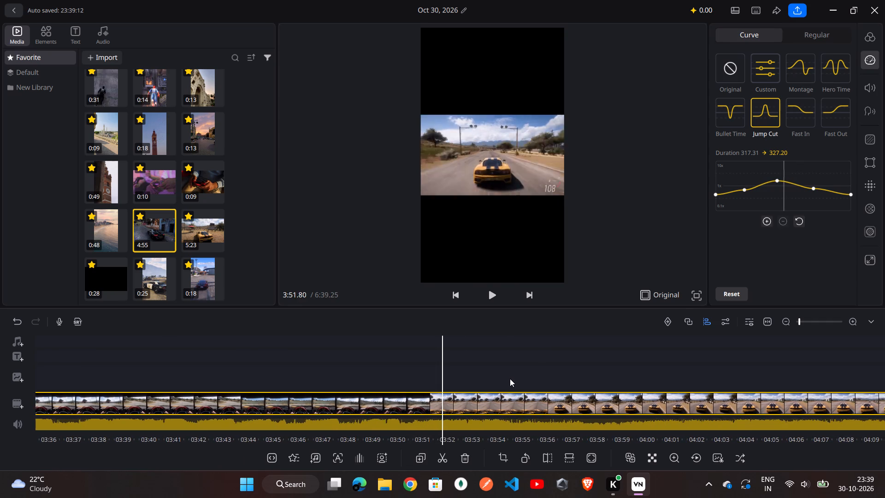
scroll(510, 379, "left", 7)
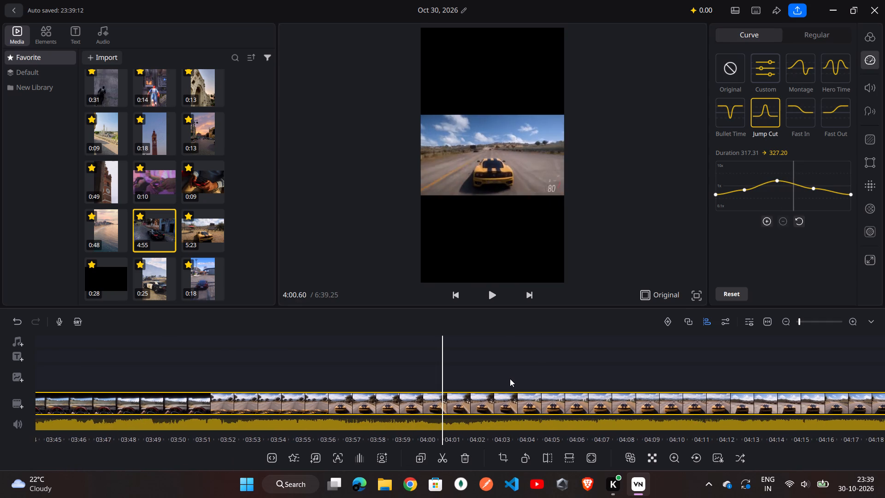
scroll(510, 379, "left", 7)
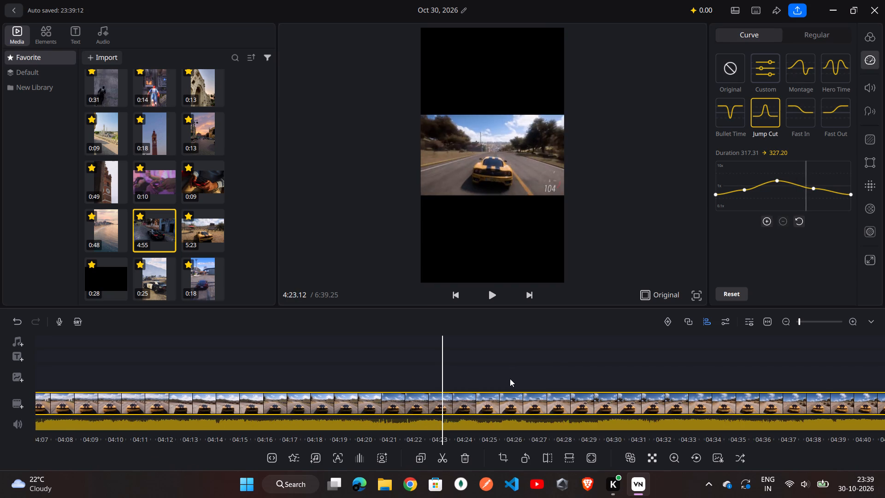
scroll(510, 379, "left", 9)
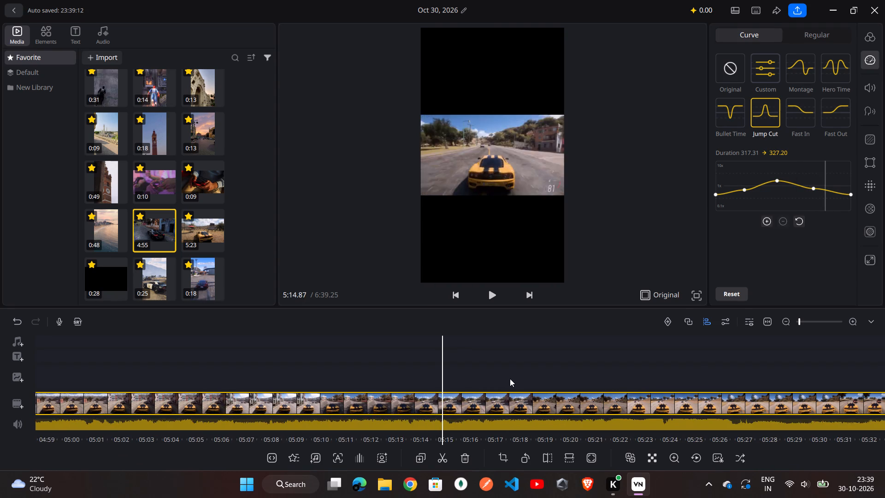
scroll(510, 379, "left", 6)
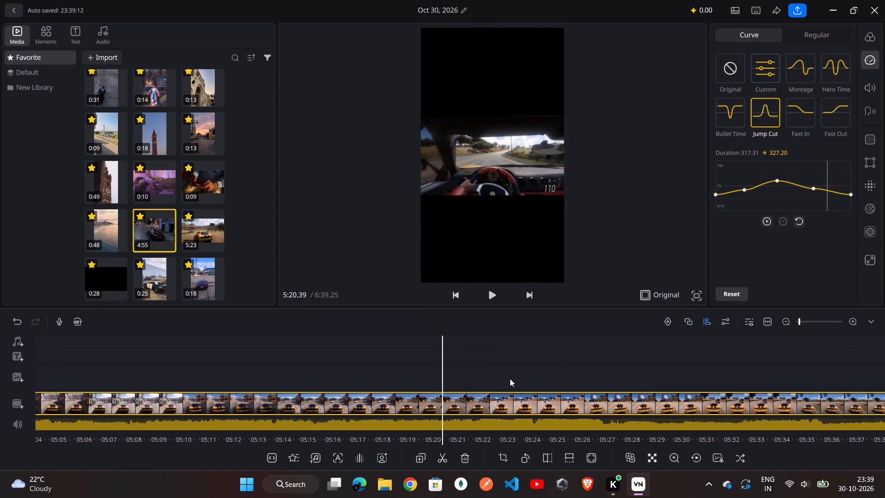
scroll(510, 379, "left", 1)
key("ctrl+b")
Apply Jump Cut to the final 55.22-second yellow sports car segment, spreading and raising the inner points and slightly raising the peak, for about 38.85 seconds.
scroll(510, 379, "left", 1)
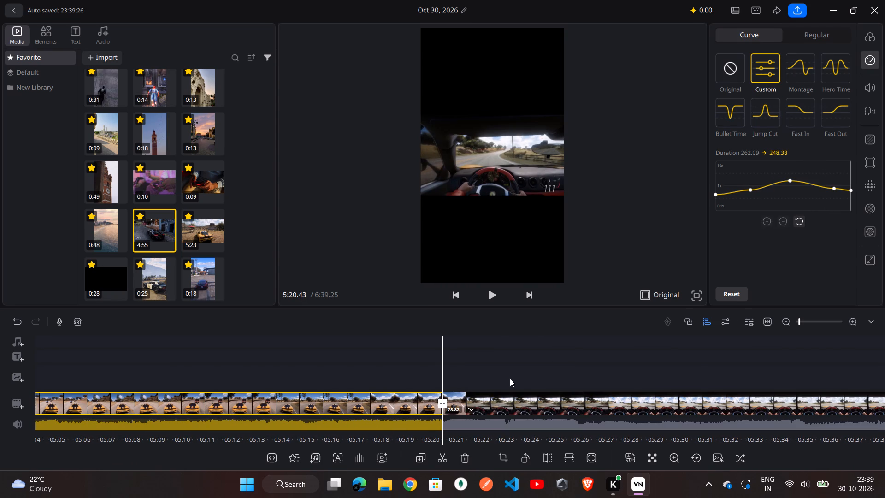
scroll(510, 379, "left", 6)
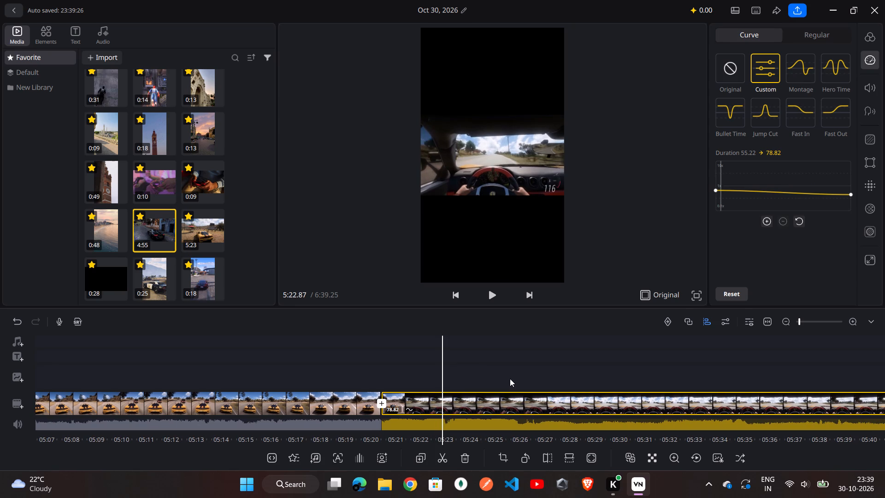
left_click(769, 123)
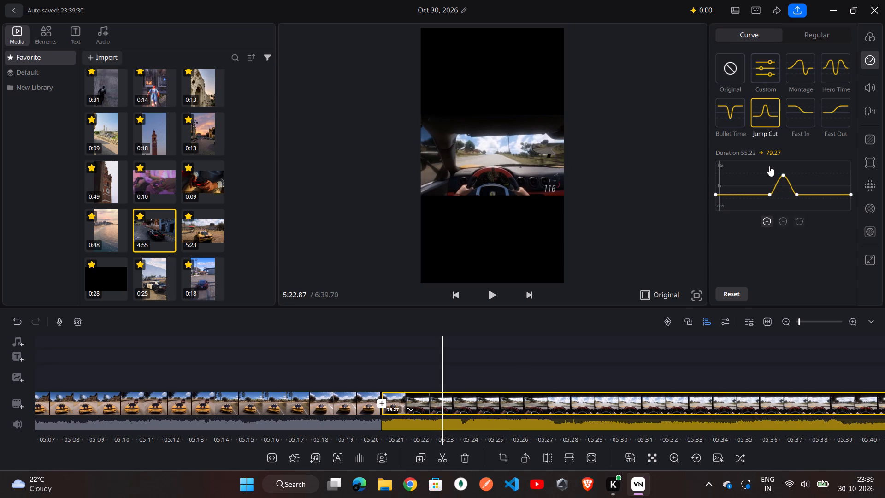
left_click_drag(771, 195, 767, 191)
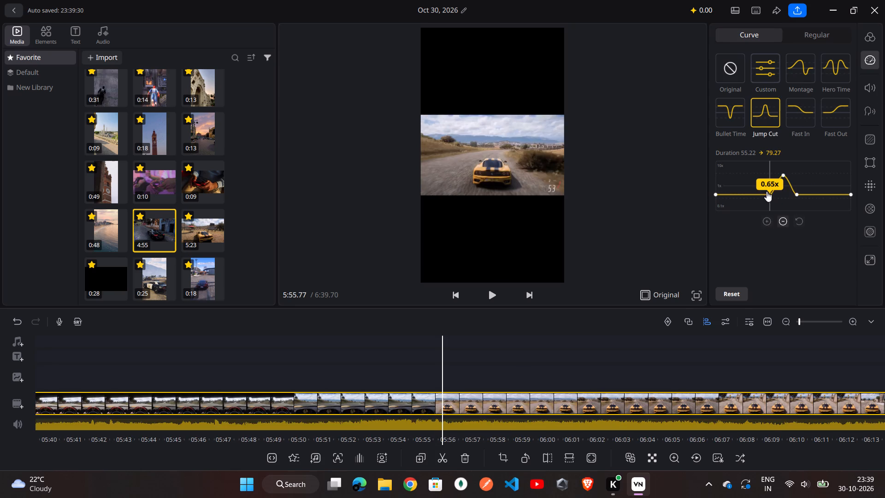
left_click_drag(767, 191, 749, 183)
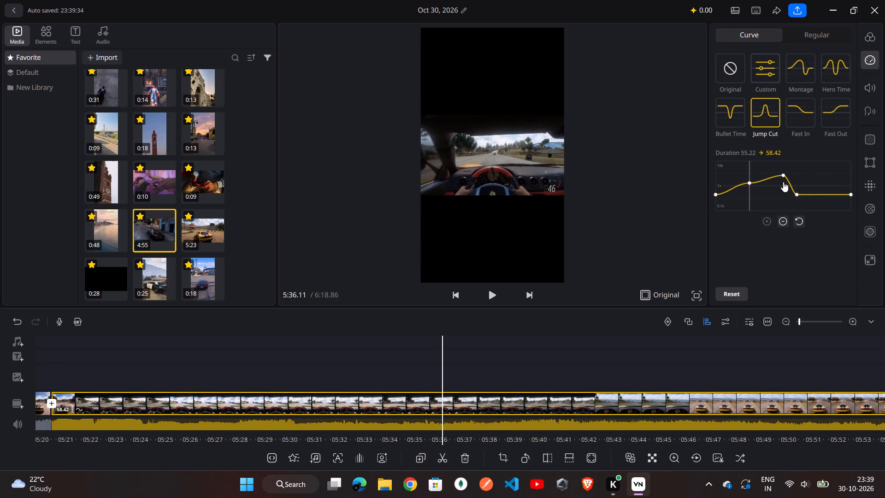
left_click(783, 174)
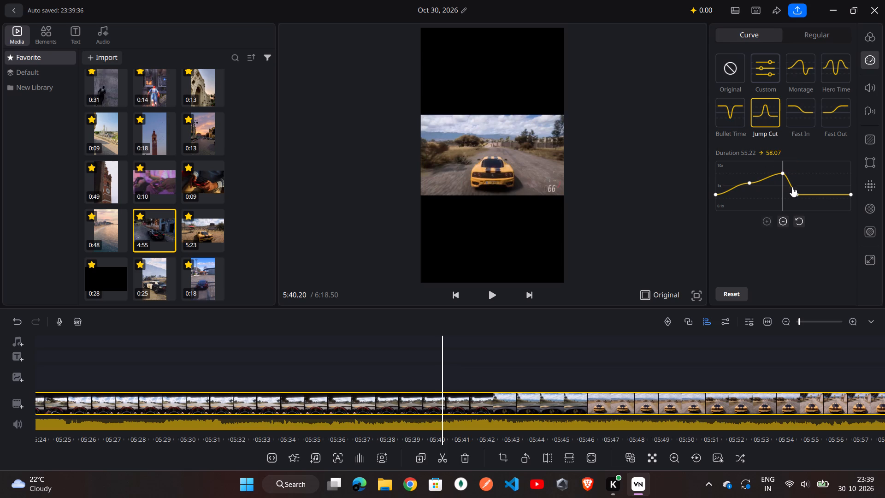
left_click_drag(794, 190, 807, 182)
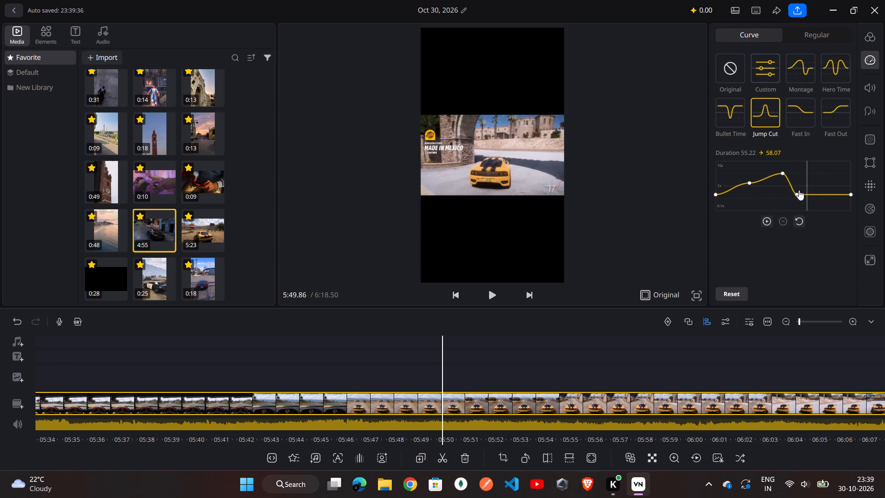
left_click(799, 190)
left_click_drag(796, 194, 808, 183)
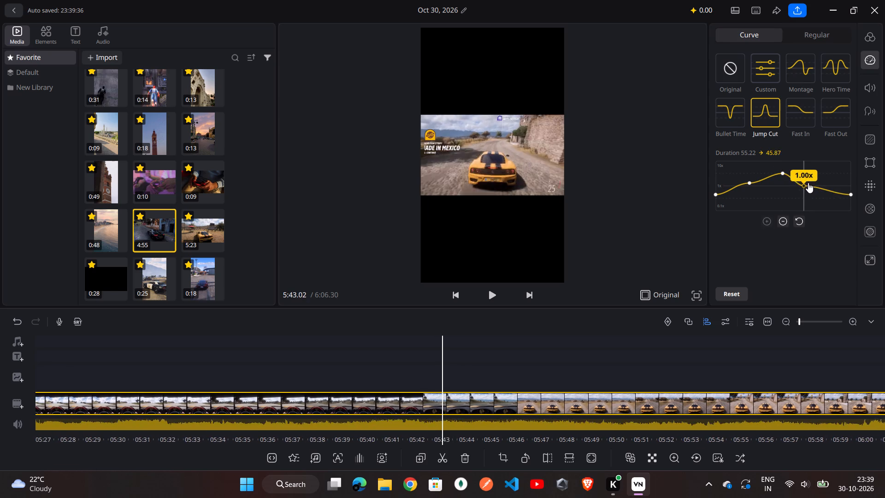
left_click_drag(808, 183, 815, 184)
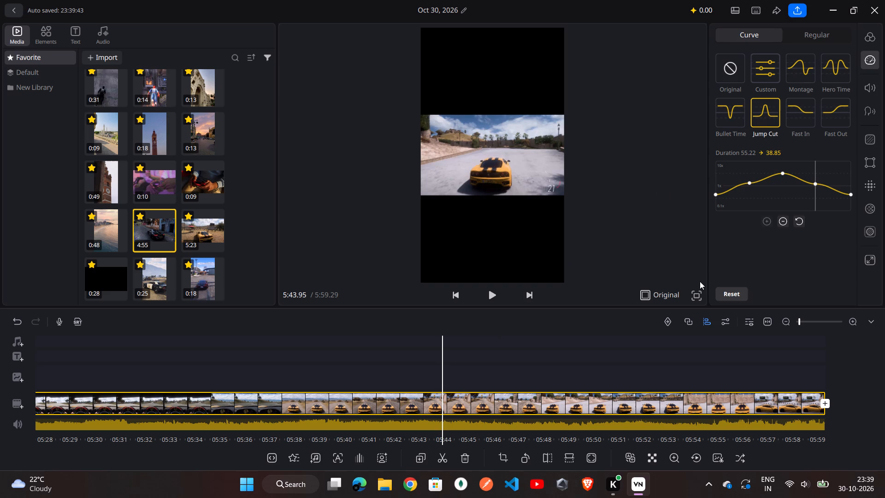
Try Aesthetic and Create filters on the final yellow sports car segment and apply the Essence filter E5.
left_click(873, 36)
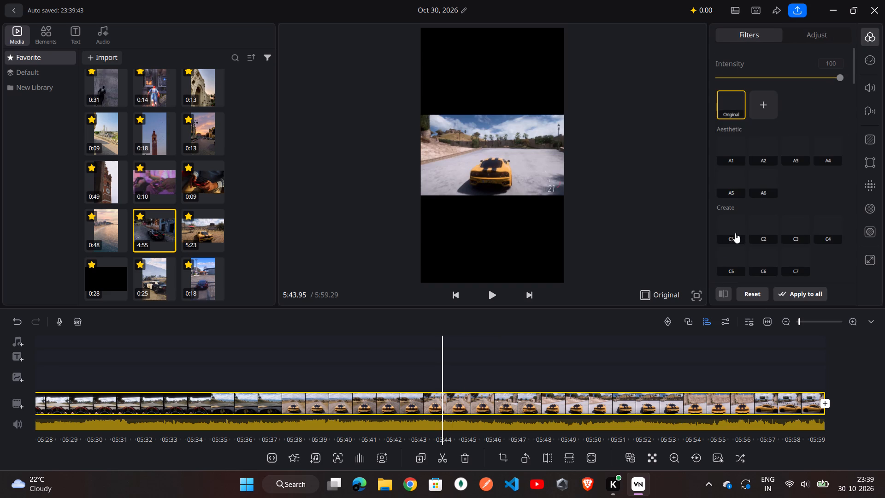
left_click(727, 188)
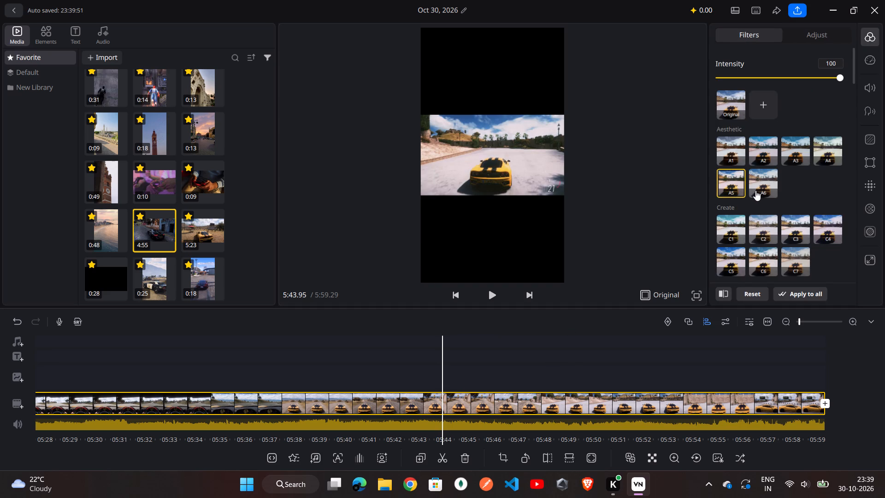
left_click(755, 190)
left_click(733, 238)
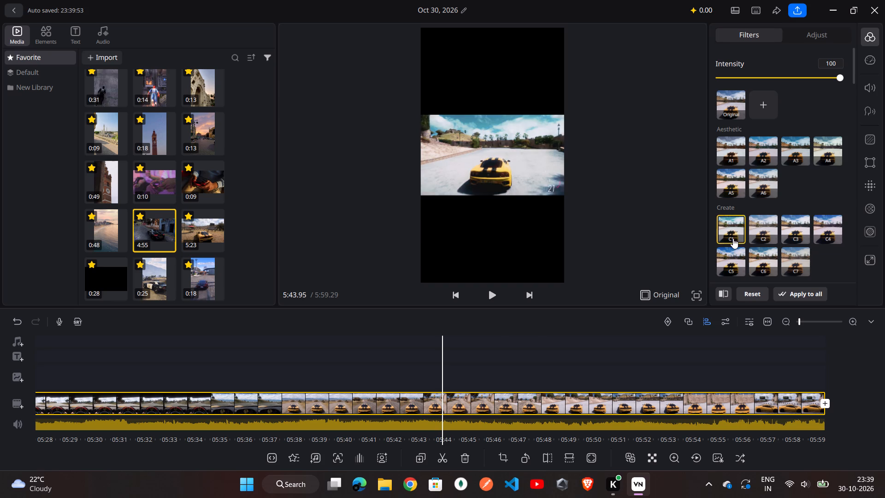
scroll(733, 238, "down", 1)
double_click(733, 238)
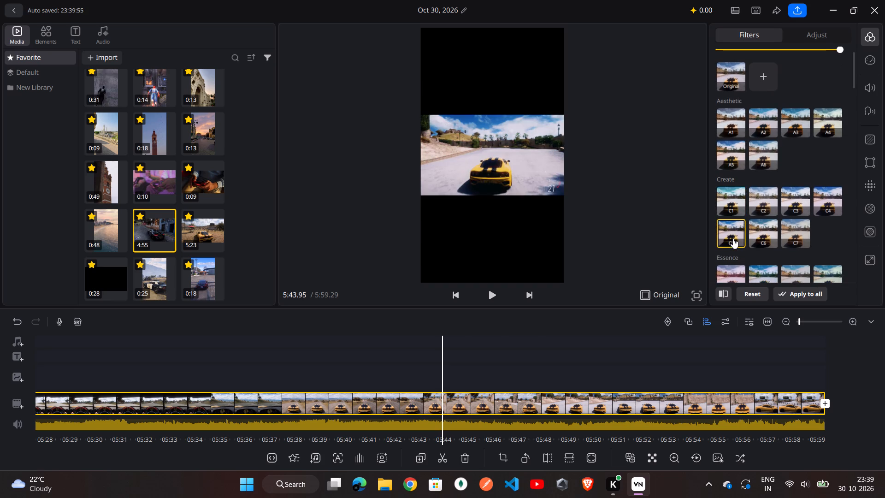
left_click(759, 237)
left_click(785, 238)
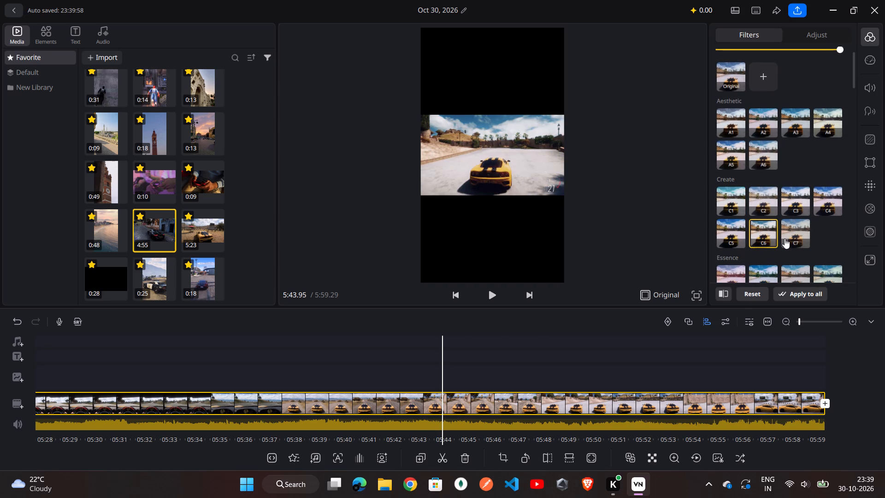
scroll(785, 238, "down", 2)
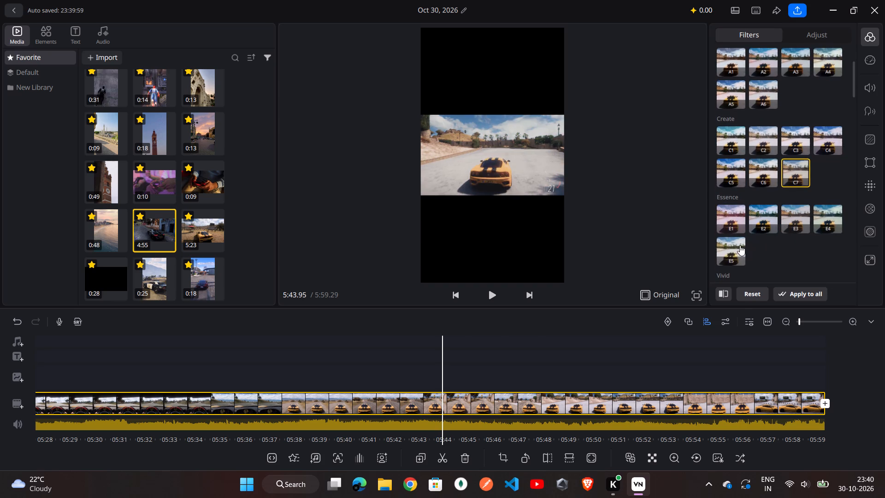
left_click(734, 255)
scroll(563, 362, "down", 1)
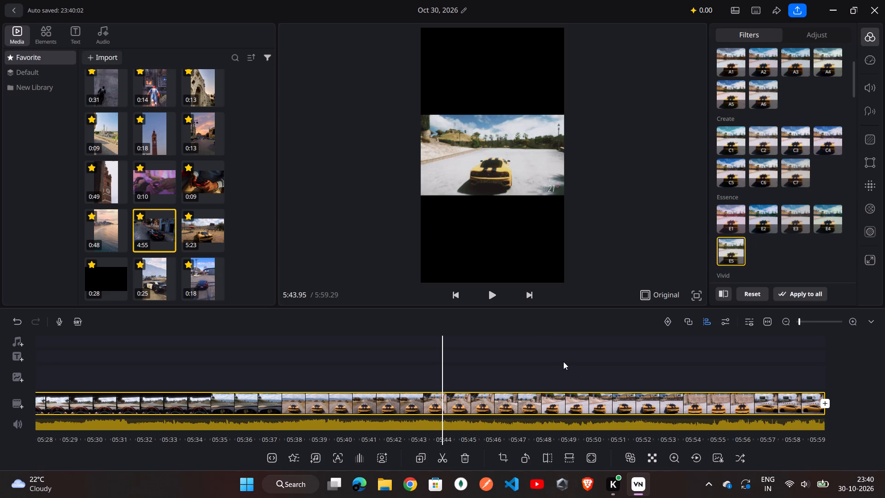
scroll(563, 362, "down", 1)
left_click(563, 362)
Apply the Essence filter E2 to the long yellow sports car segment before the final one, after trying E5 and E1.
scroll(456, 376, "right", 2)
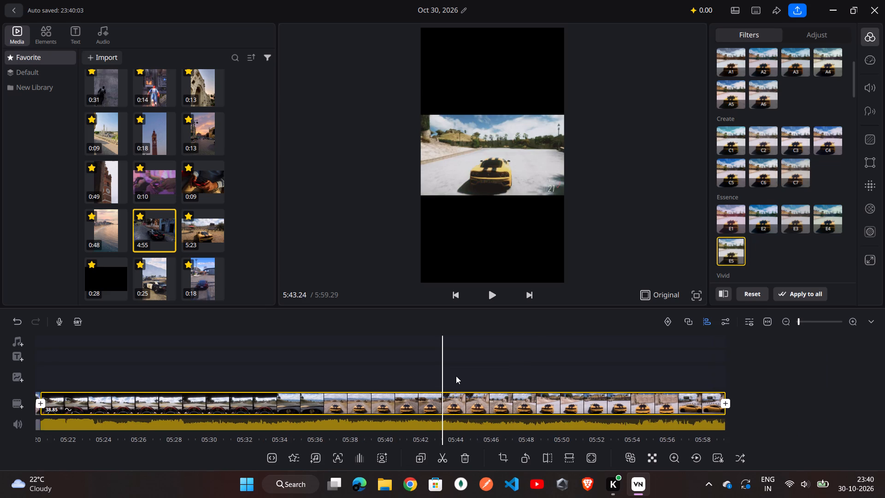
scroll(456, 376, "right", 11)
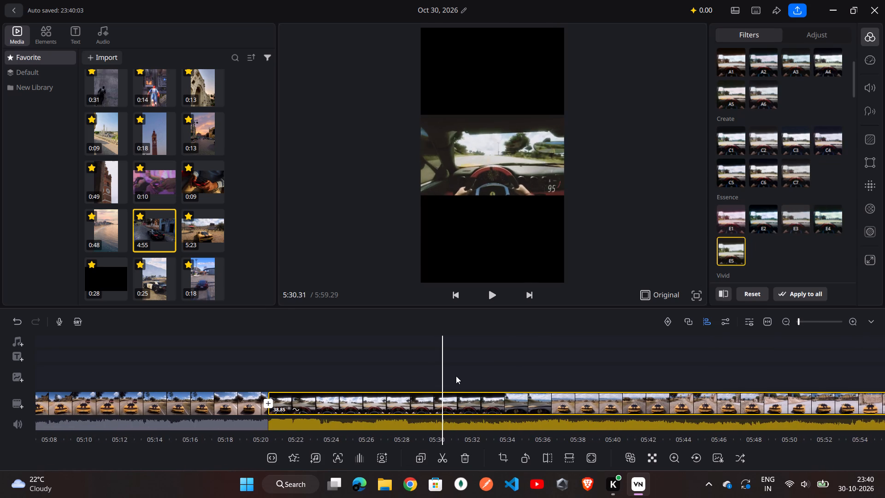
scroll(456, 376, "right", 3)
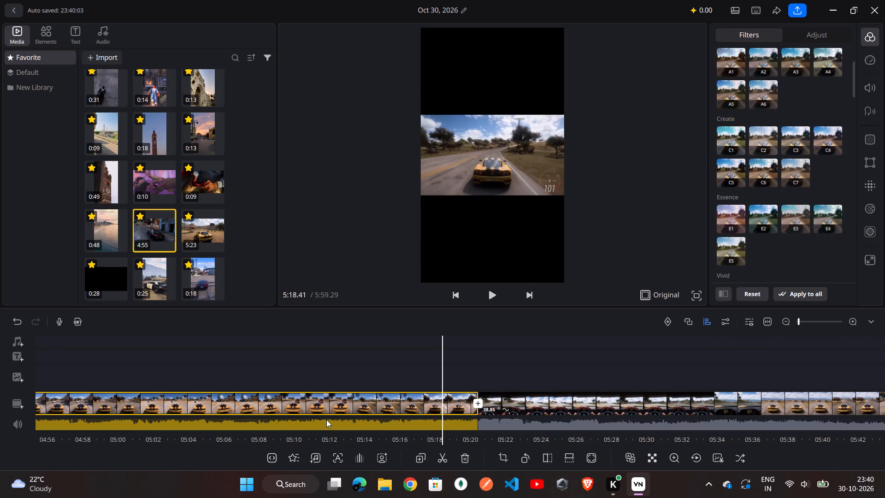
left_click(347, 406)
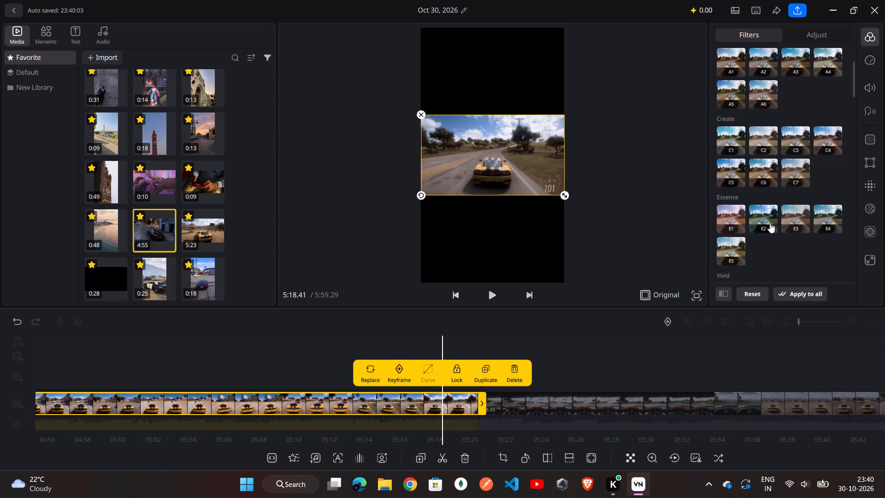
left_click(730, 259)
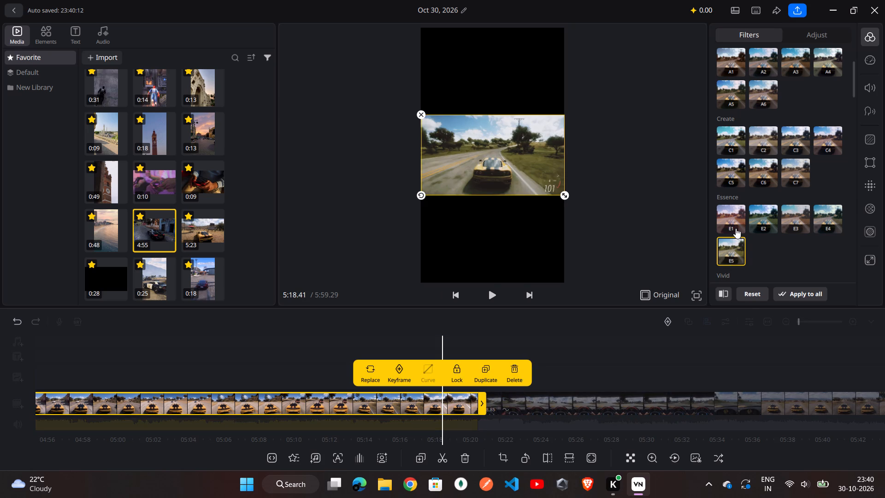
left_click(736, 228)
left_click(763, 222)
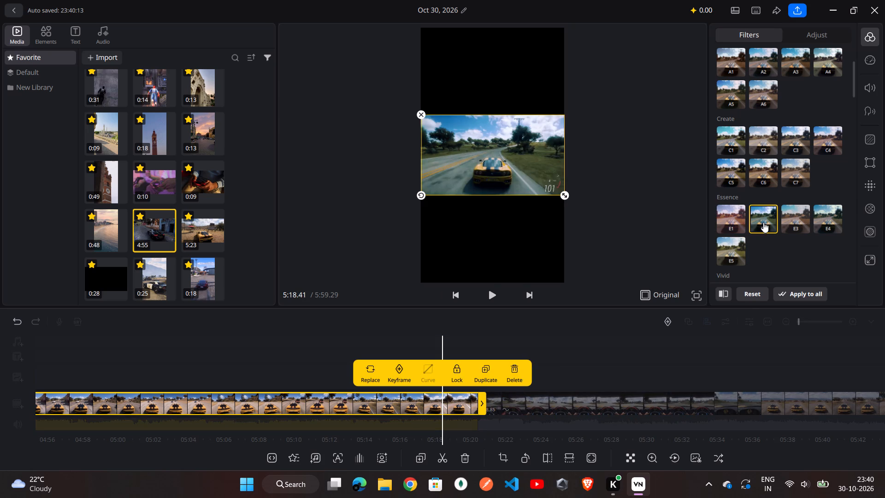
left_click(504, 340)
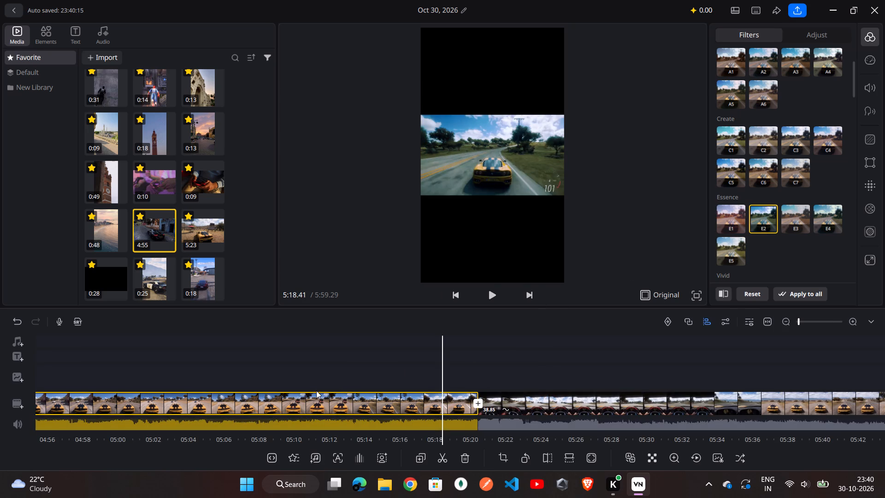
Split the long yellow sports car segment in the town street scene at about 4:35.8 on the timeline.
scroll(316, 391, "right", 16)
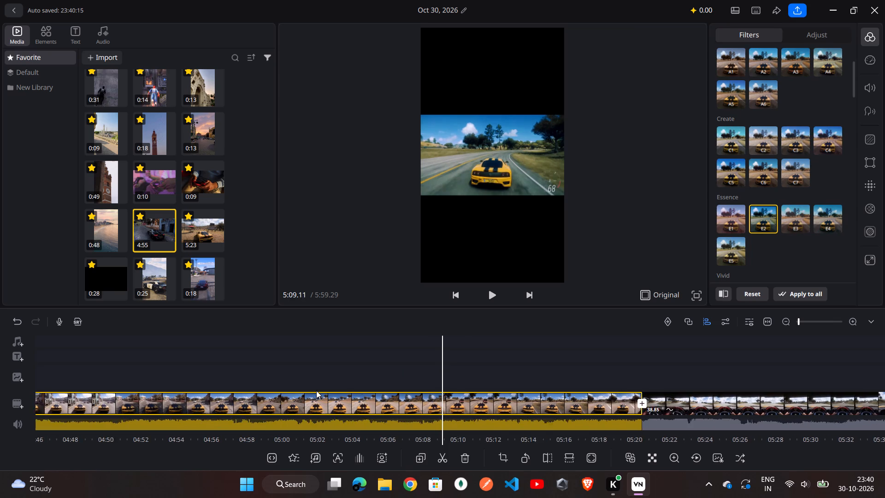
scroll(316, 391, "right", 6)
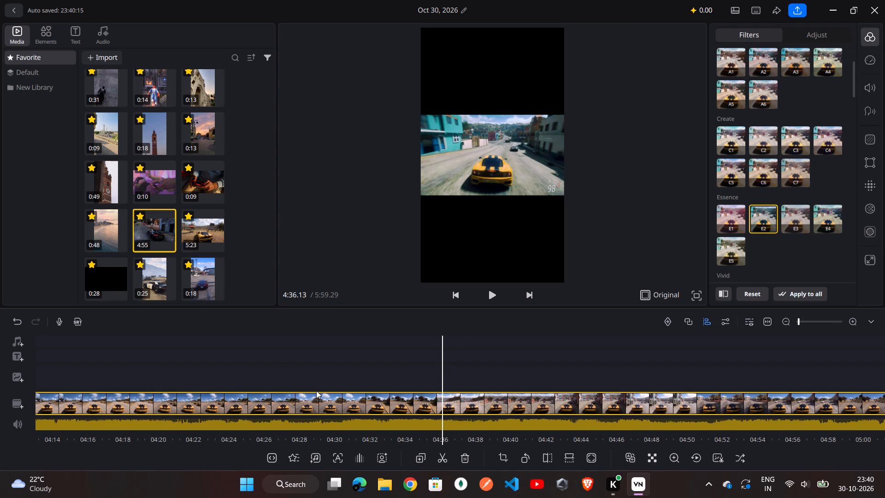
scroll(316, 391, "right", 1)
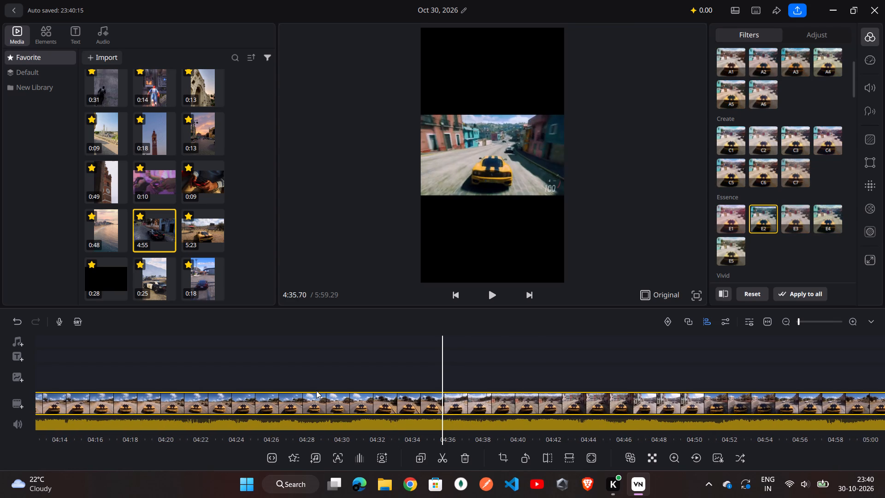
scroll(316, 391, "right", 1)
key("ctrl+b")
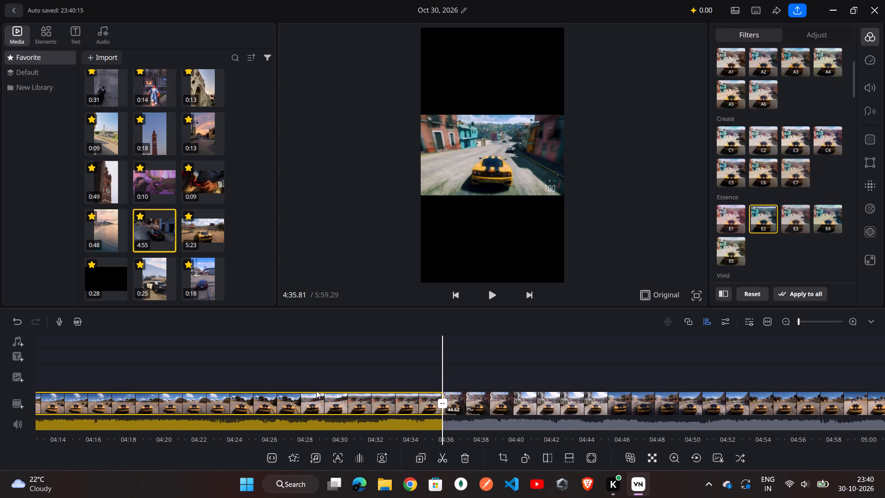
Split the long yellow sports car segment again on the open road at about 3:51.6 on the timeline.
scroll(316, 391, "right", 8)
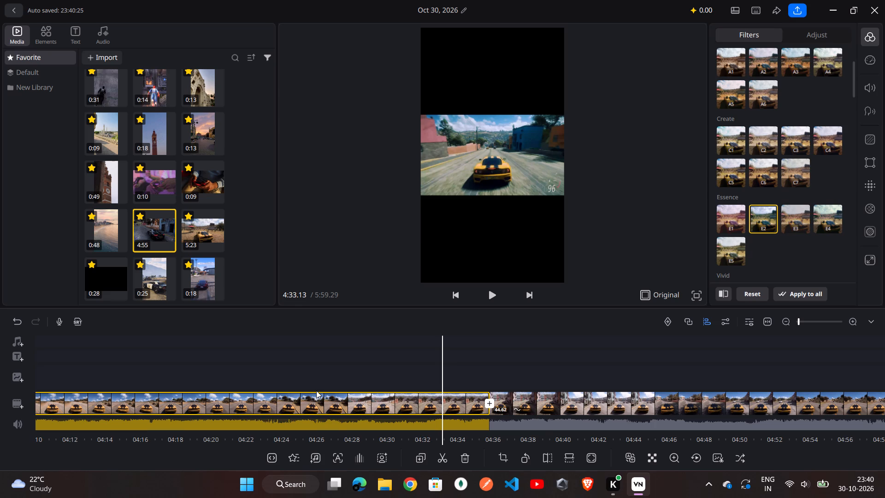
scroll(316, 391, "right", 8)
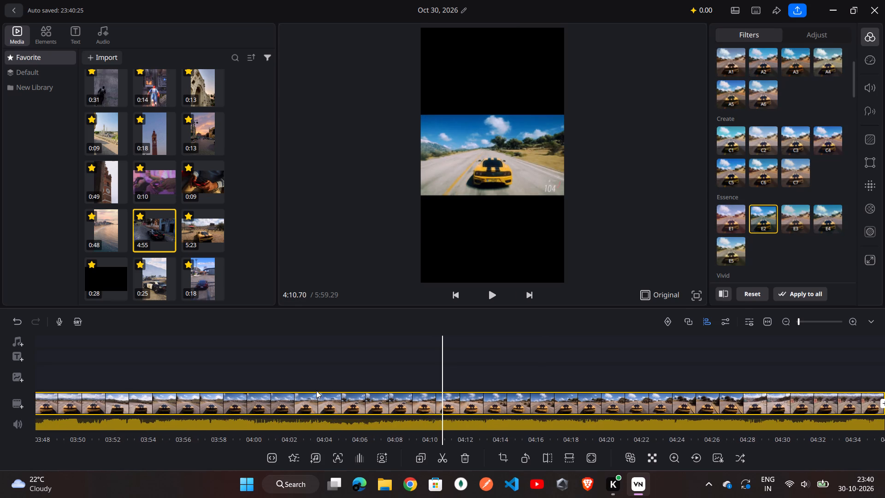
scroll(316, 391, "right", 9)
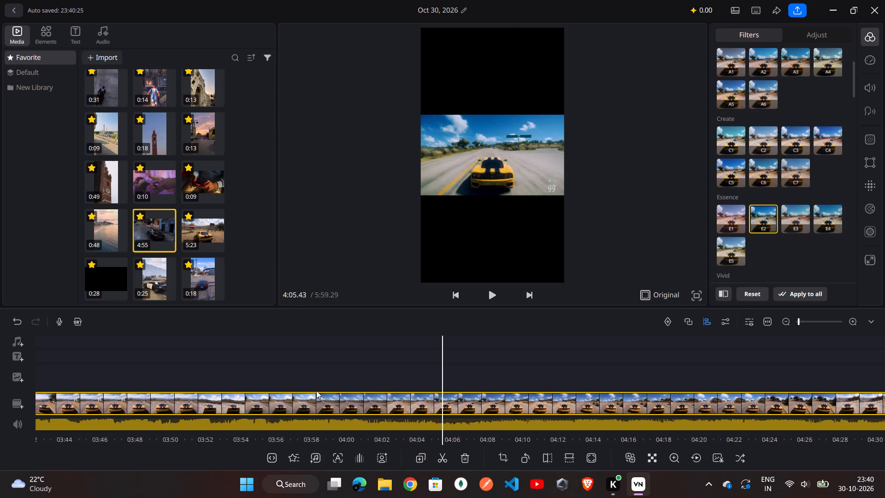
scroll(316, 391, "right", 7)
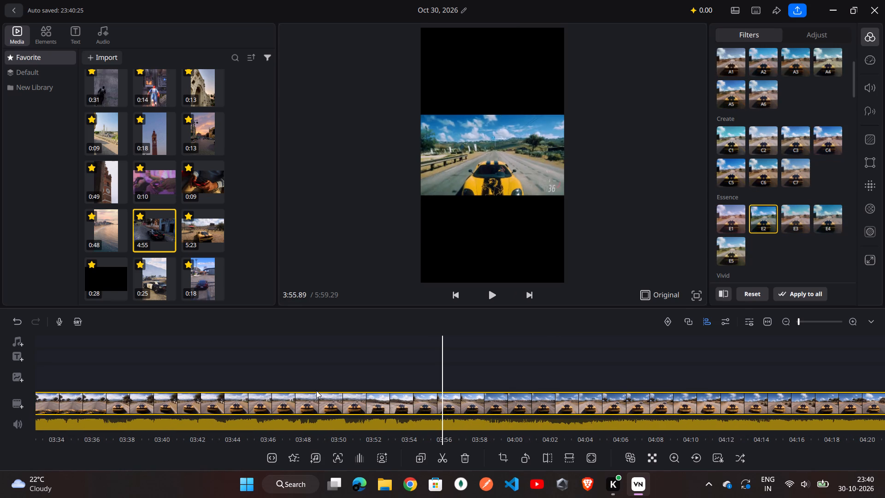
scroll(316, 391, "right", 3)
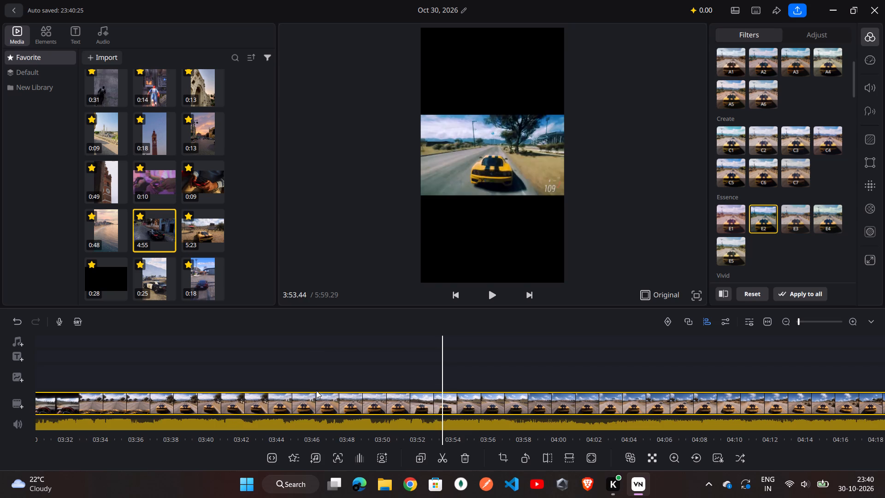
scroll(316, 391, "right", 2)
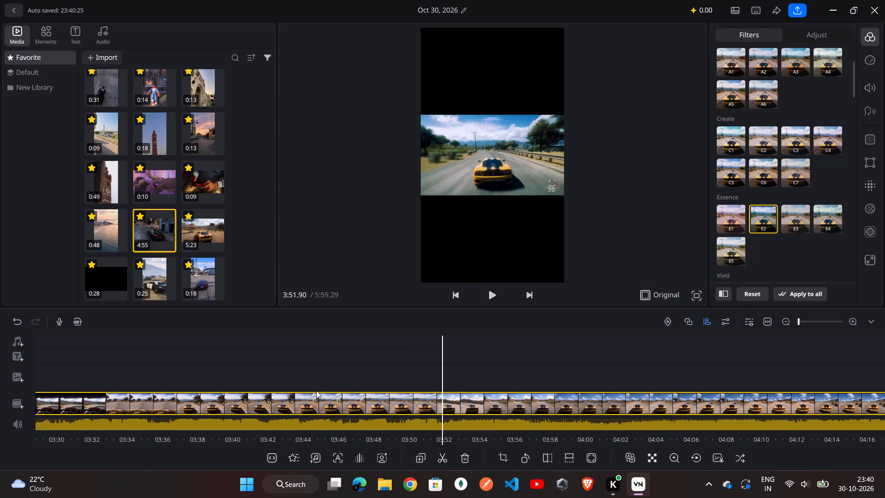
scroll(316, 391, "right", 2)
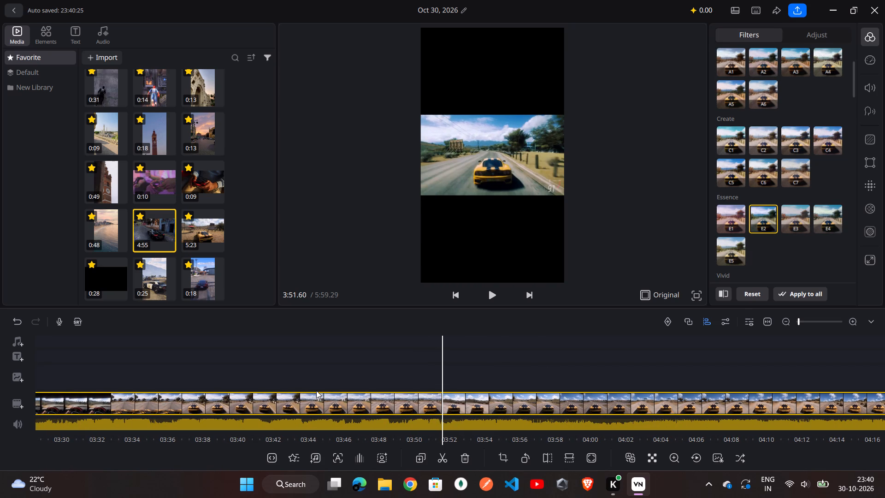
key("ctrl+b")
Add a 0.8-second Zoom 2 transition at the cut at about 3:51.6, after trying Zoom 1.
scroll(316, 391, "right", 2)
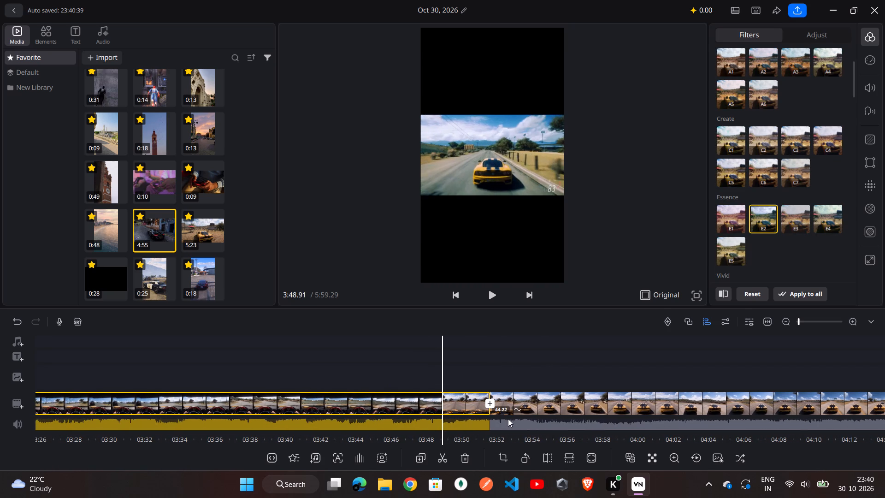
left_click(491, 405)
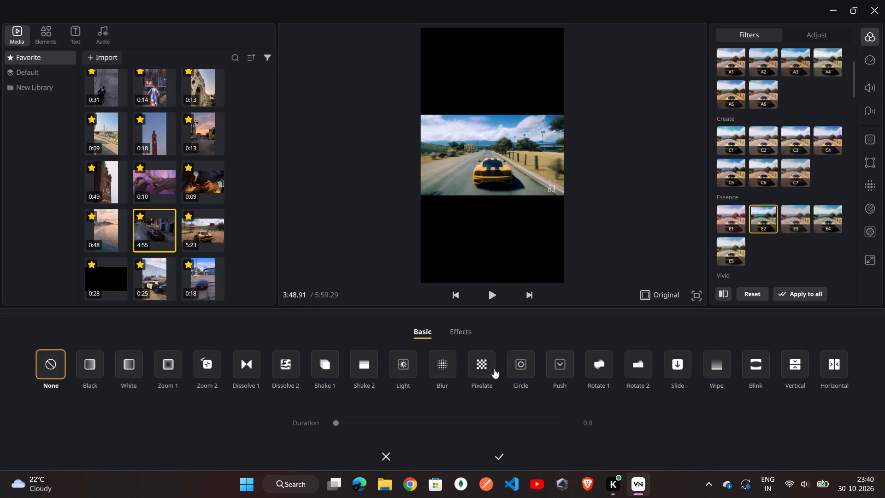
left_click(130, 367)
left_click(161, 369)
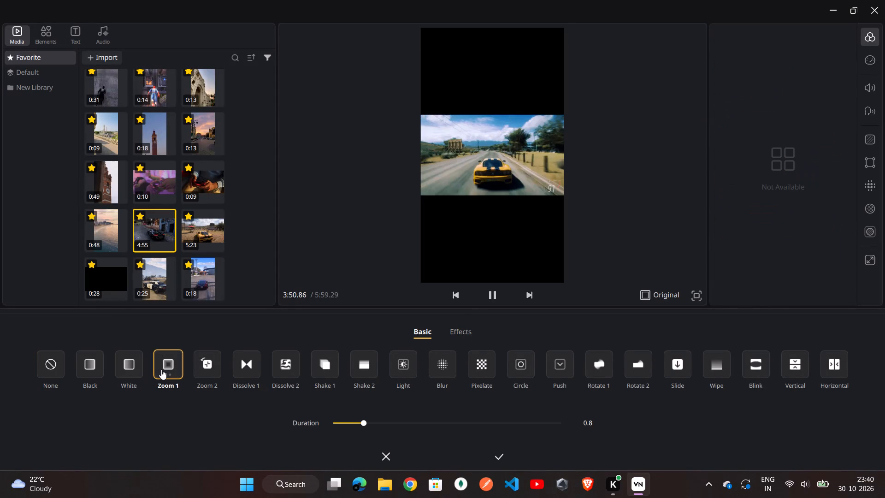
left_click(202, 366)
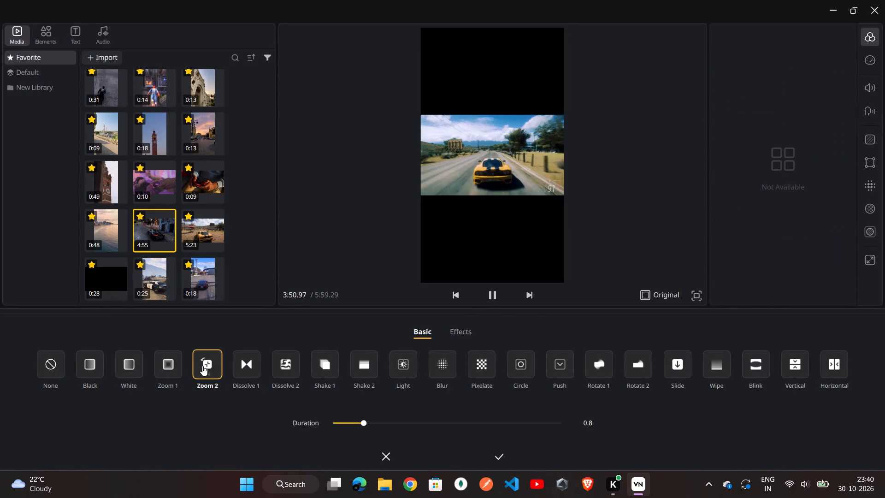
left_click(502, 453)
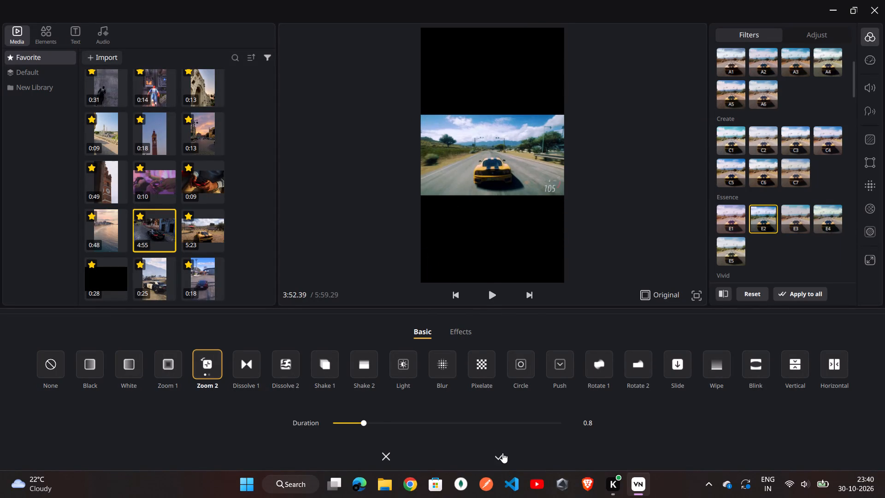
Review the Zoom 2 transition in the preview around the cut at about 3:51.6.
scroll(479, 398, "left", 2)
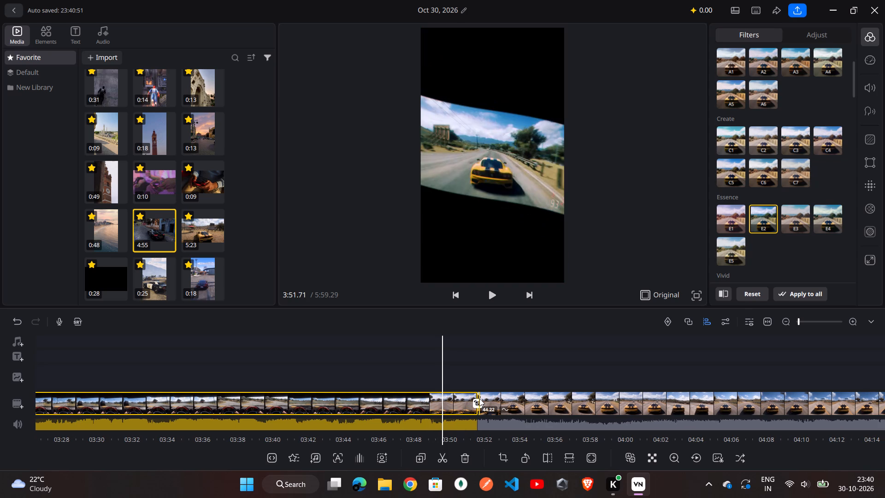
left_click(548, 399)
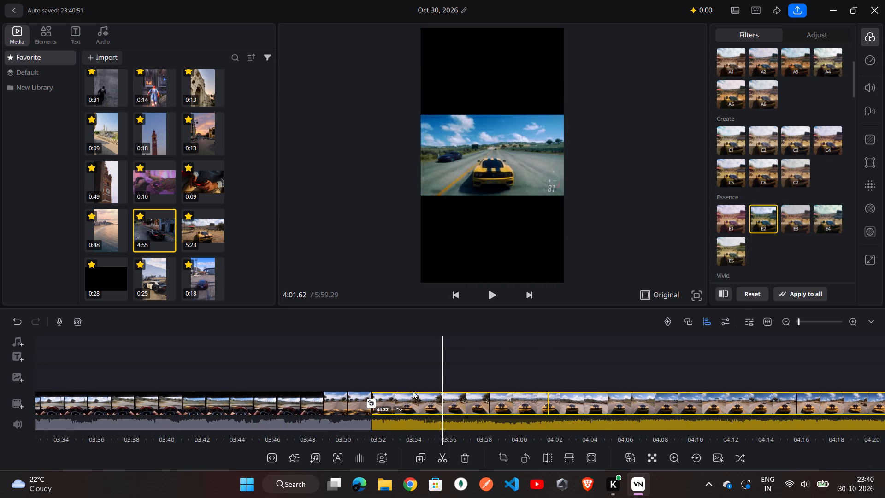
scroll(327, 389, "right", 7)
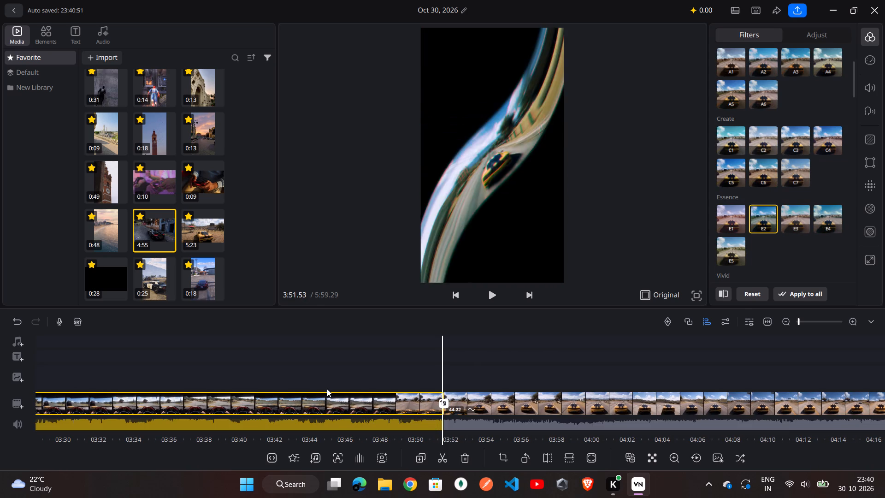
scroll(327, 389, "right", 9)
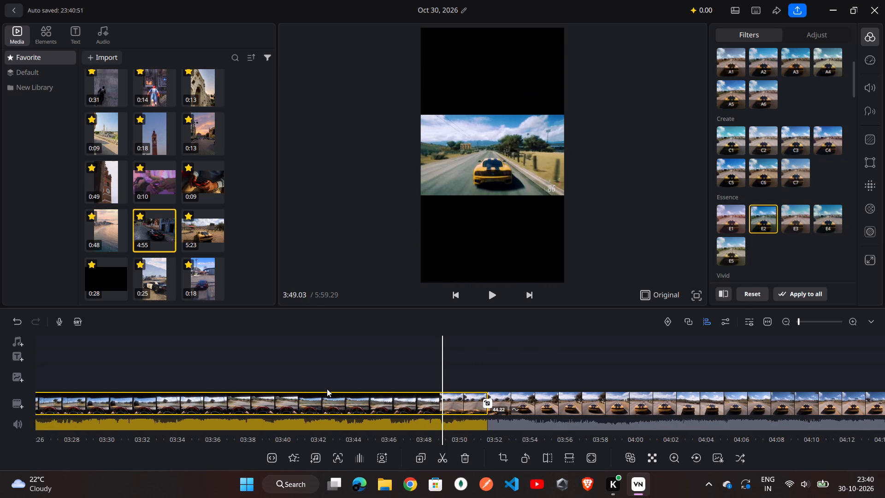
Apply the C5 filter to the 7.10-second blue and red rally car segment at about 0:53 on the timeline.
scroll(327, 389, "right", 2)
scroll(327, 389, "down", 3, "ctrl")
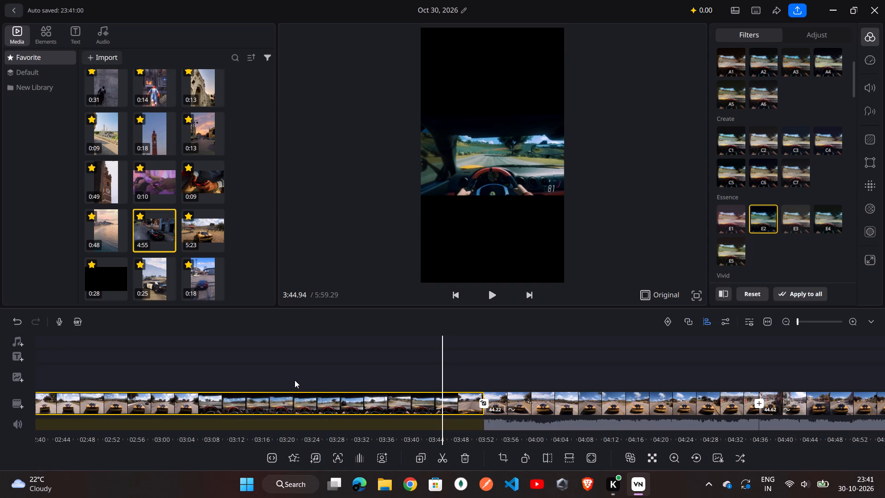
scroll(295, 380, "right", 13)
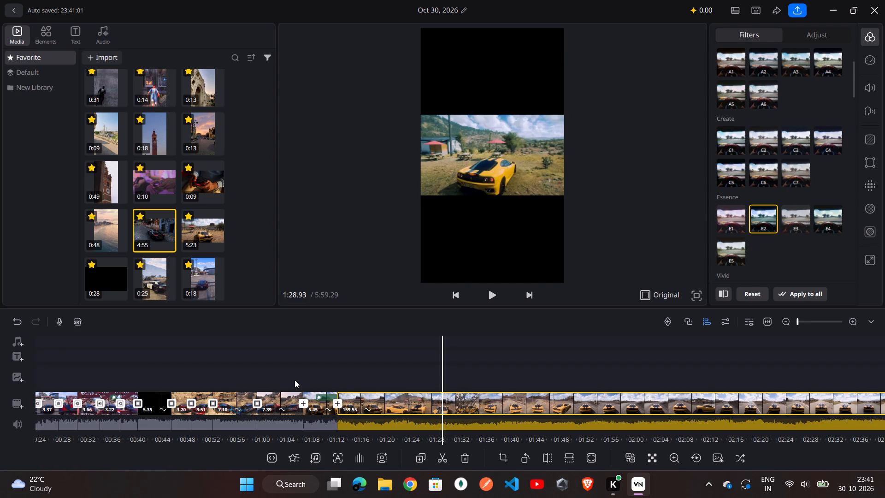
scroll(295, 380, "right", 9)
scroll(295, 380, "up", 3, "ctrl")
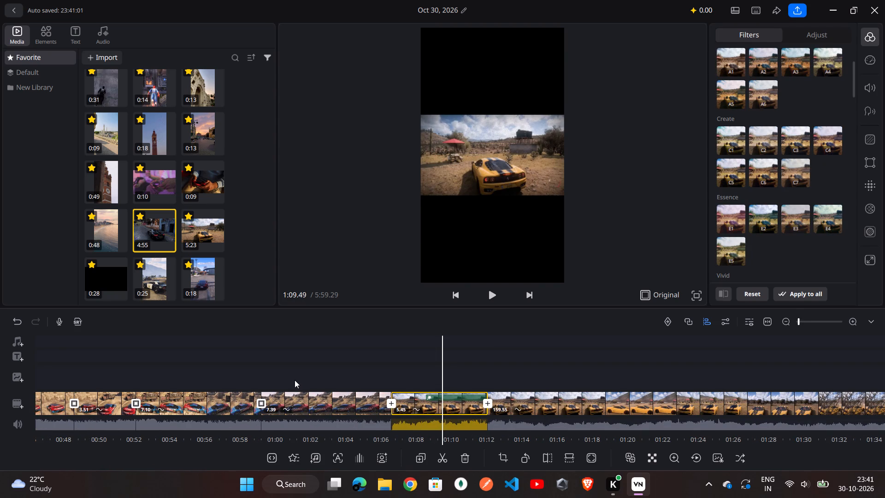
left_click(328, 407)
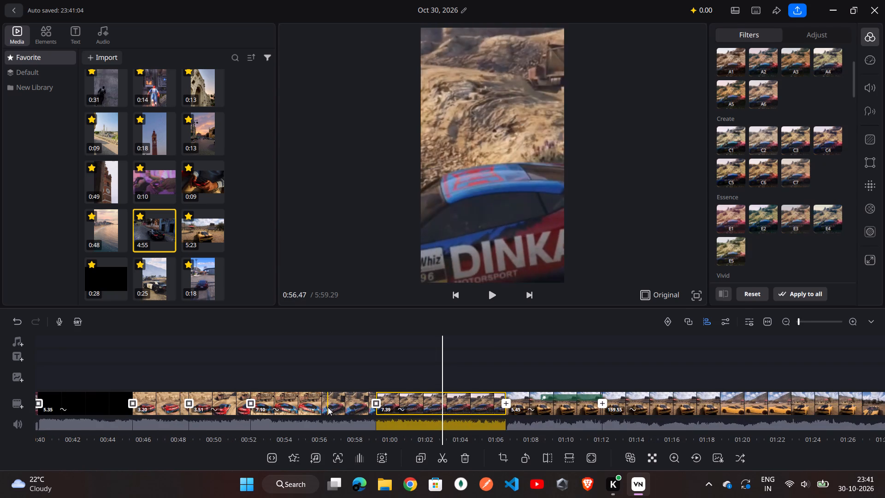
left_click(269, 408)
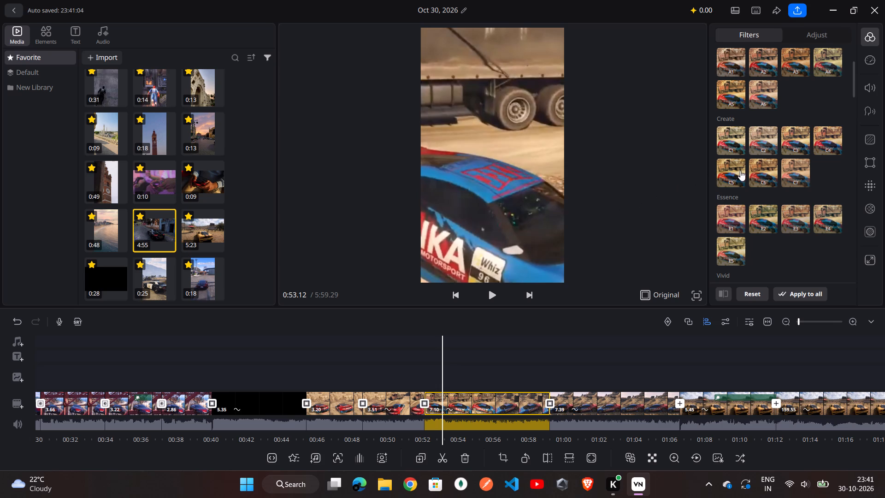
left_click(743, 175)
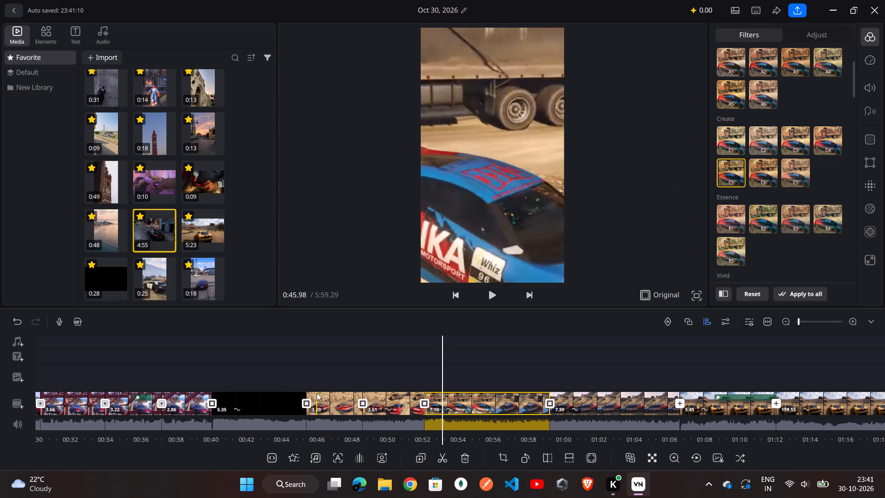
Apply the C5 filter to the 5.35-second rally car segment at about 0:43 on the timeline.
left_click(267, 403)
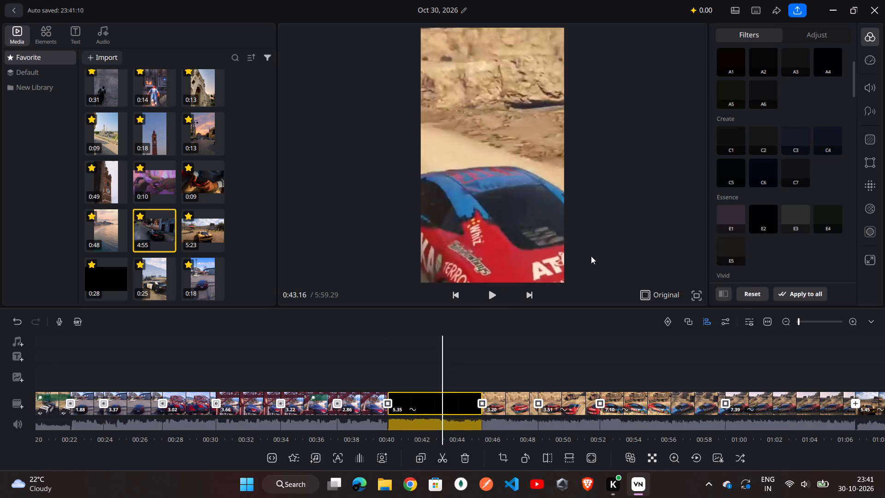
left_click(733, 175)
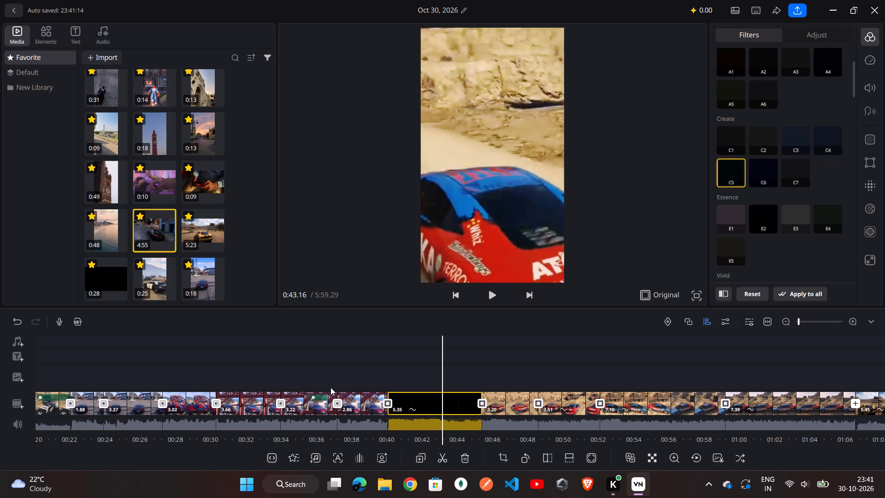
Add a 0.8-second Shake 1 transition in its third variant at the cut at about 0:27, after trying the Shake 2 variants.
left_click(151, 409)
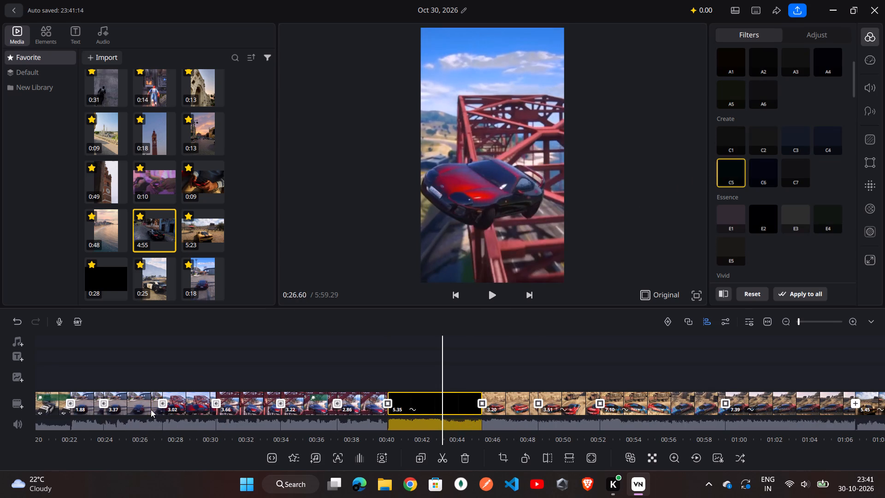
left_click(329, 364)
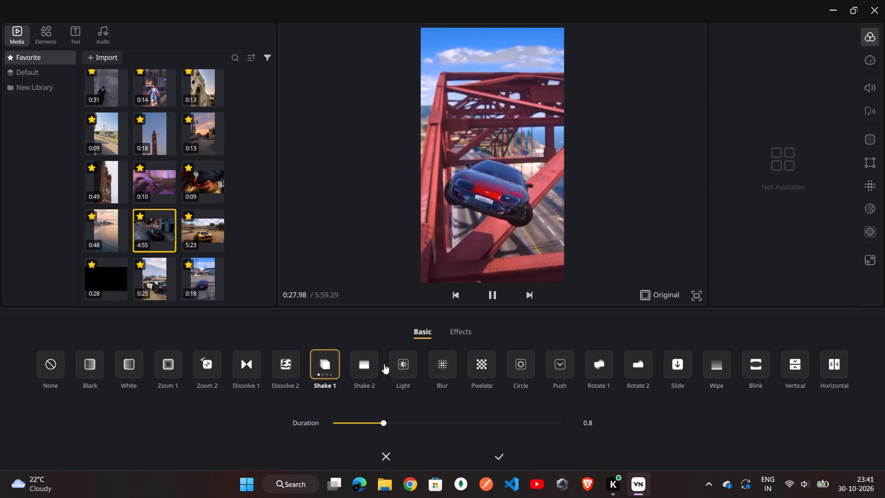
left_click(372, 366)
left_click(372, 366)
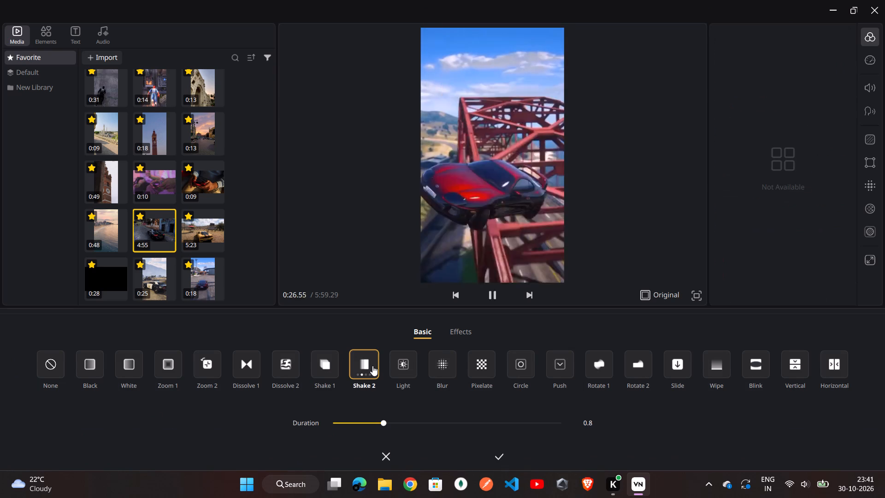
left_click(372, 366)
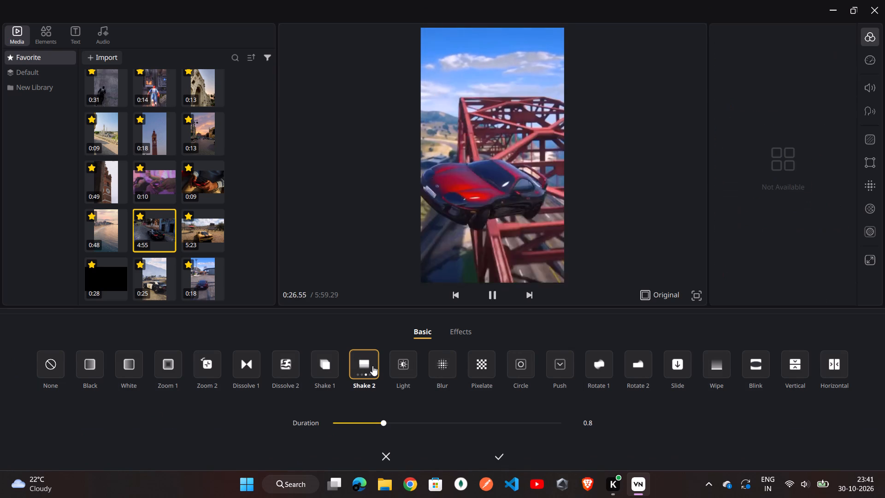
left_click(372, 366)
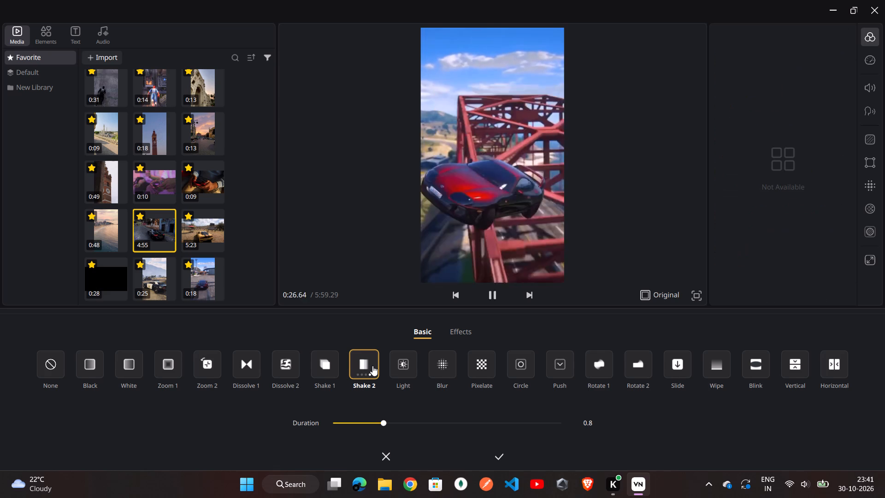
left_click(324, 367)
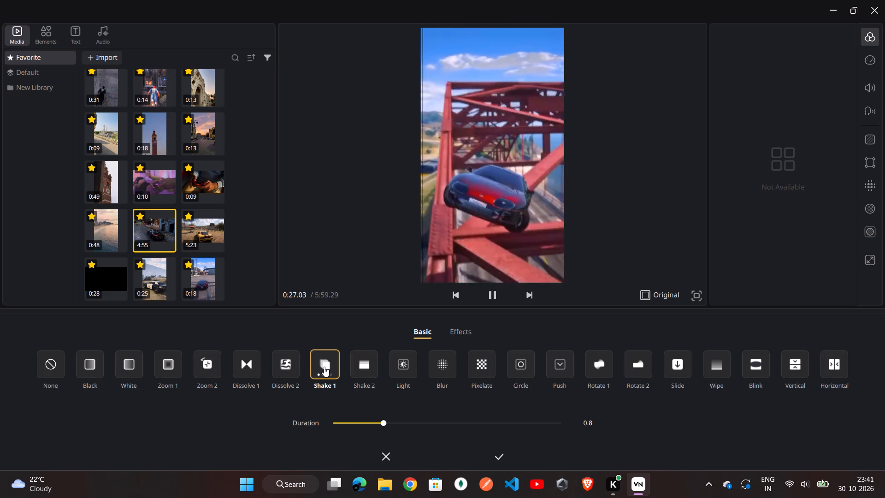
left_click(324, 367)
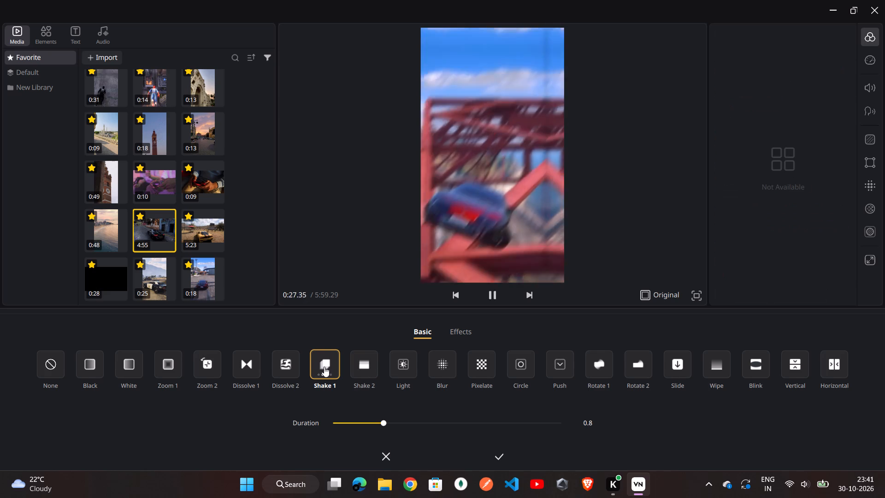
left_click(324, 367)
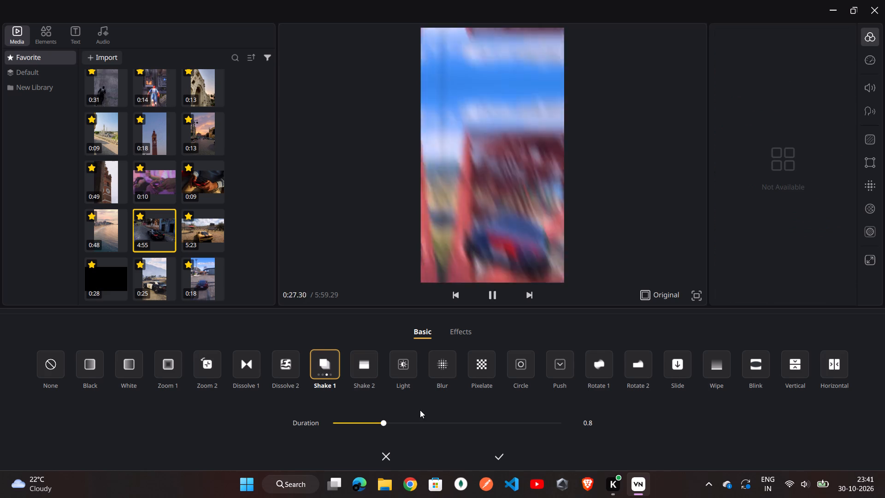
left_click(497, 461)
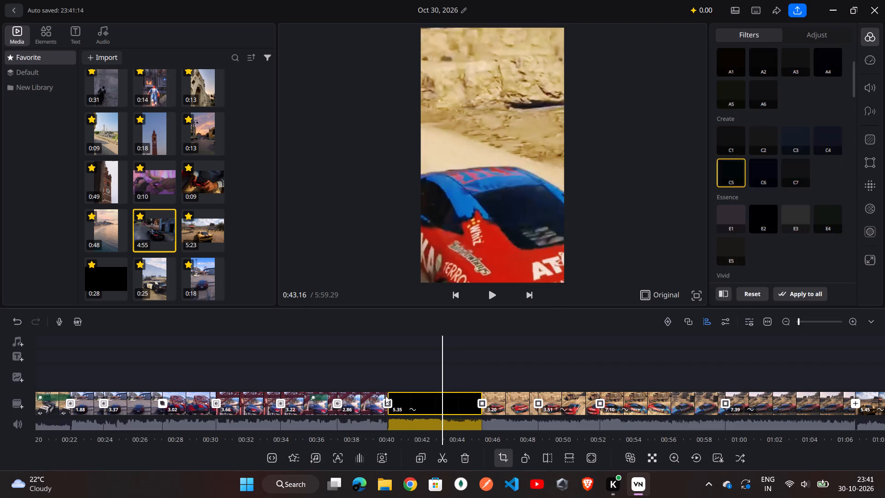
Apply the E5 filter to the 3.37-second sports car jump segment at about 0:26 on the timeline.
scroll(385, 396, "right", 4)
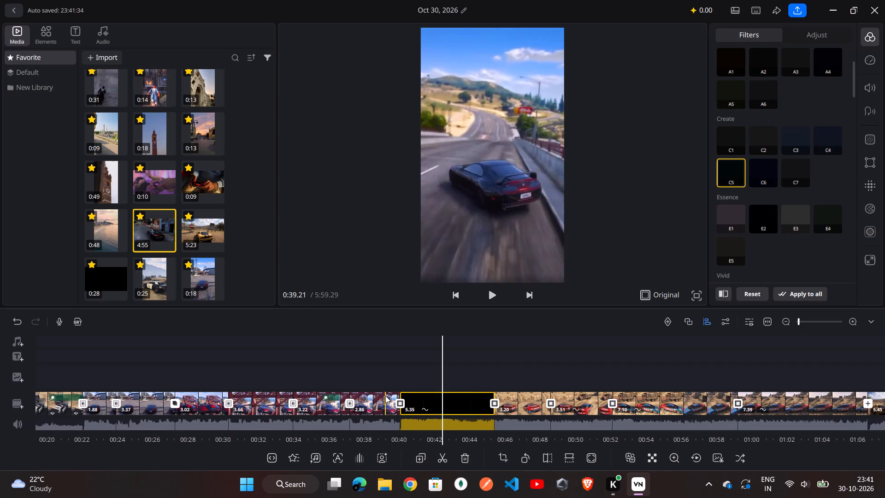
scroll(385, 396, "right", 6)
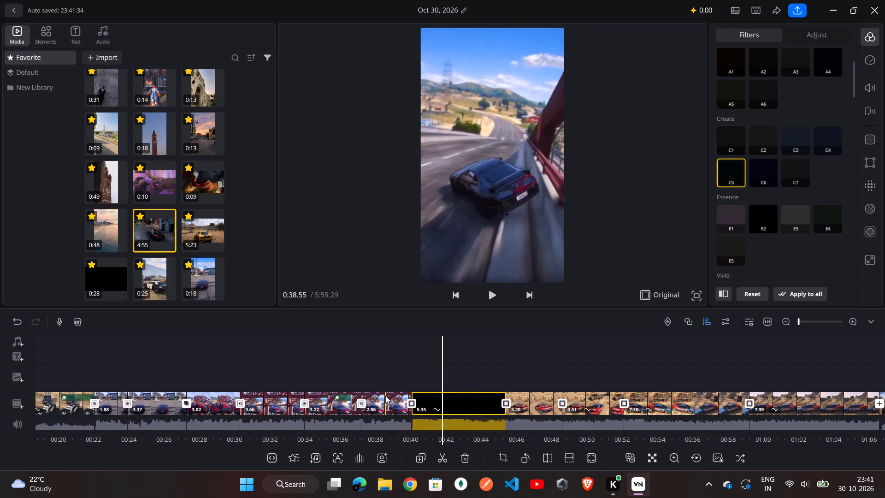
scroll(385, 396, "right", 5)
left_click(385, 396)
scroll(385, 396, "right", 4)
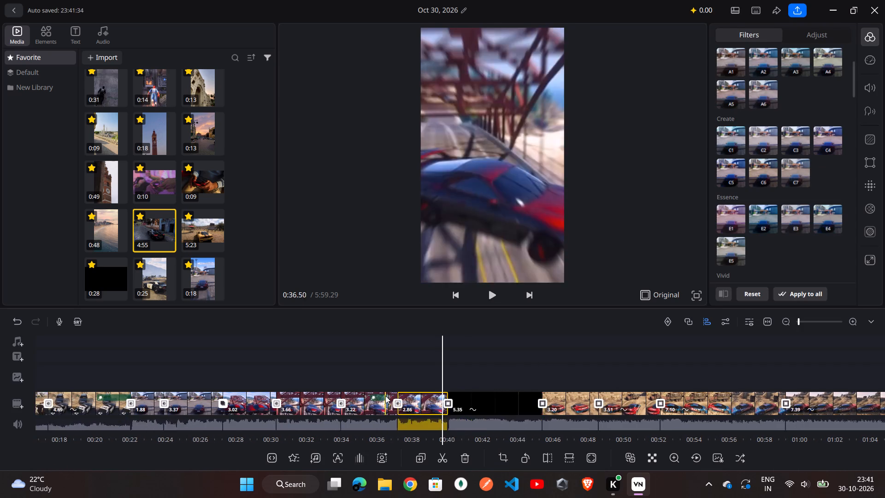
scroll(385, 396, "right", 4)
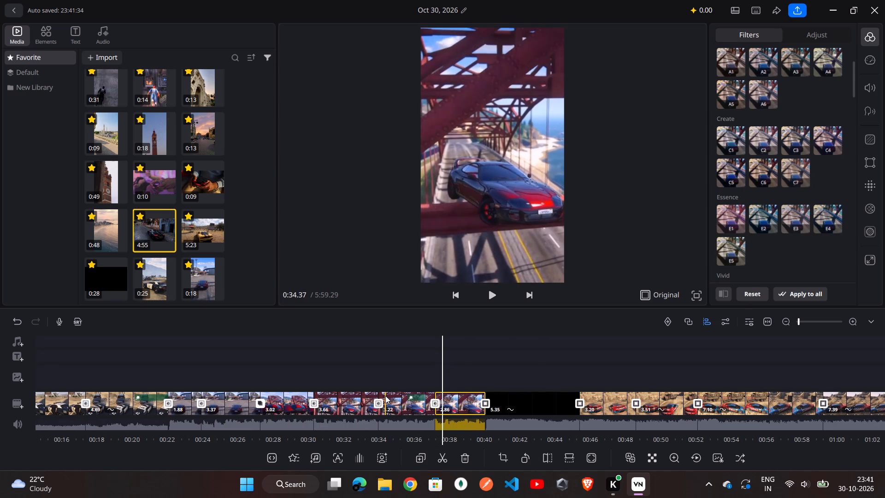
scroll(385, 396, "right", 2)
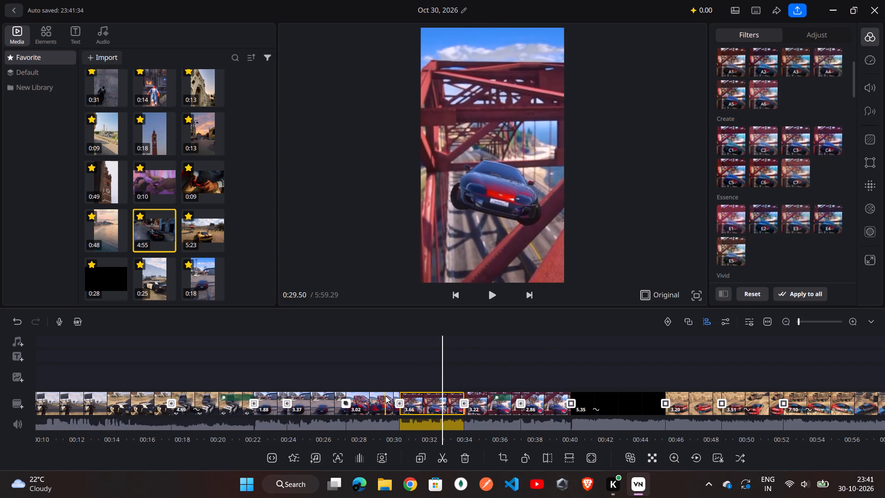
scroll(385, 396, "right", 4)
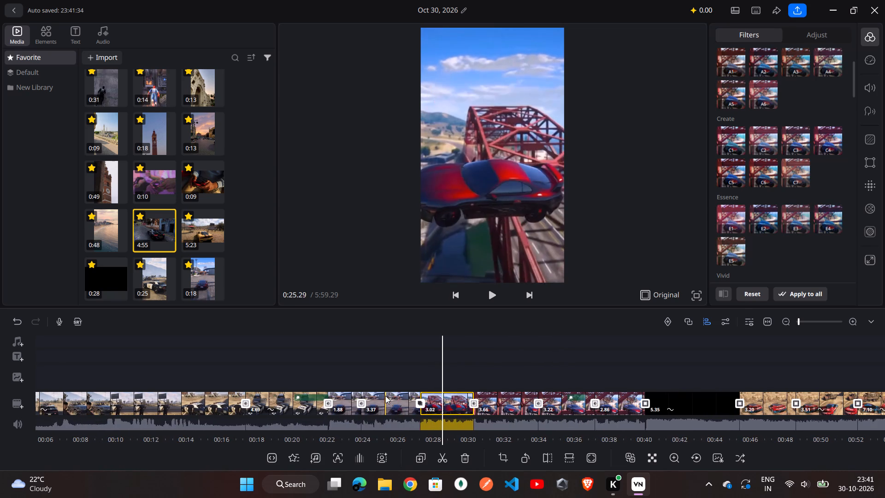
scroll(385, 396, "right", 2)
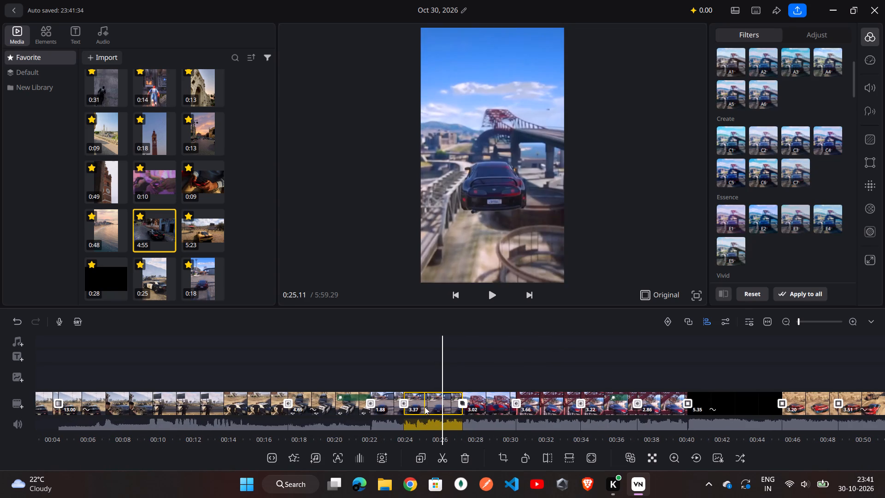
left_click(425, 407)
left_click(729, 251)
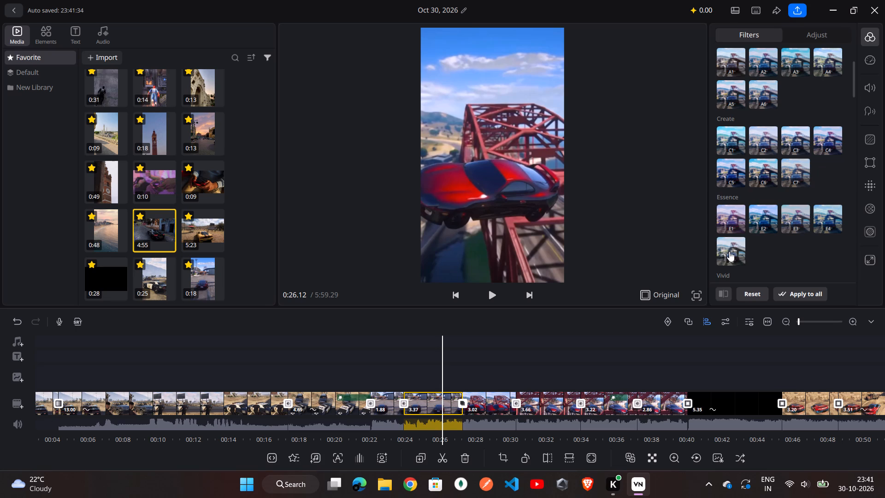
Apply the C6 filter to the 13.00-second police car segment at about 0:13 on the timeline.
scroll(266, 435, "right", 1)
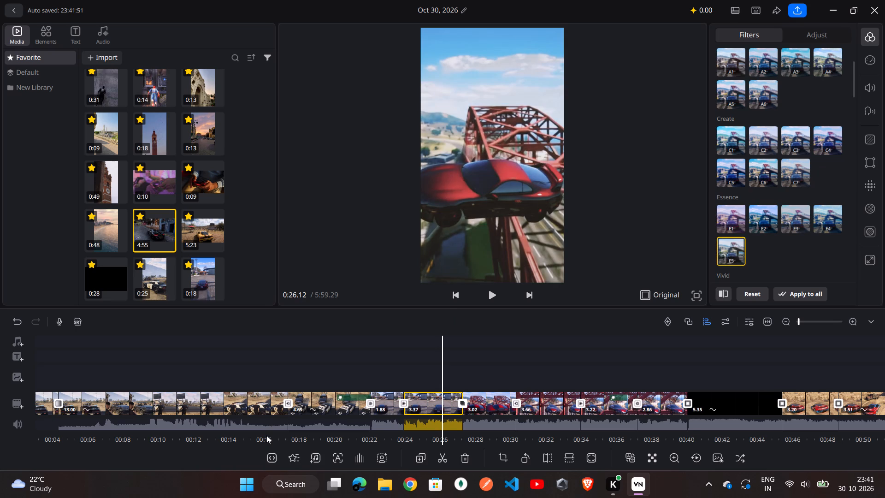
scroll(266, 435, "right", 2)
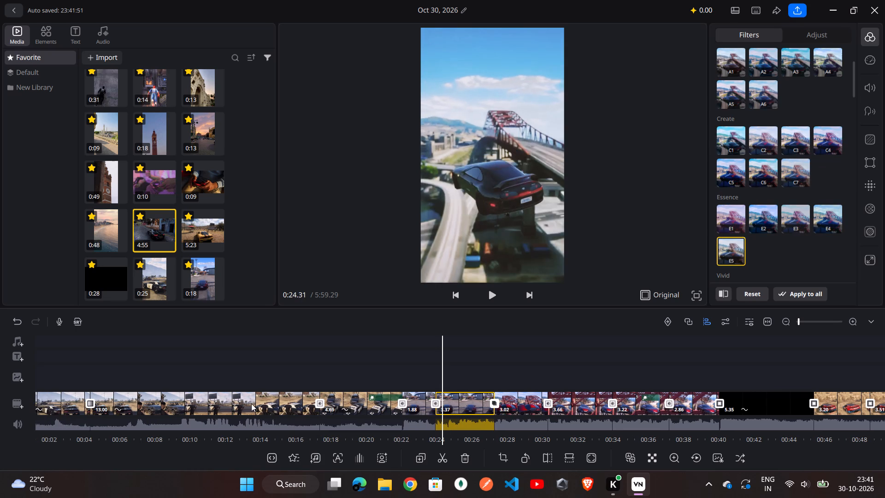
left_click(251, 403)
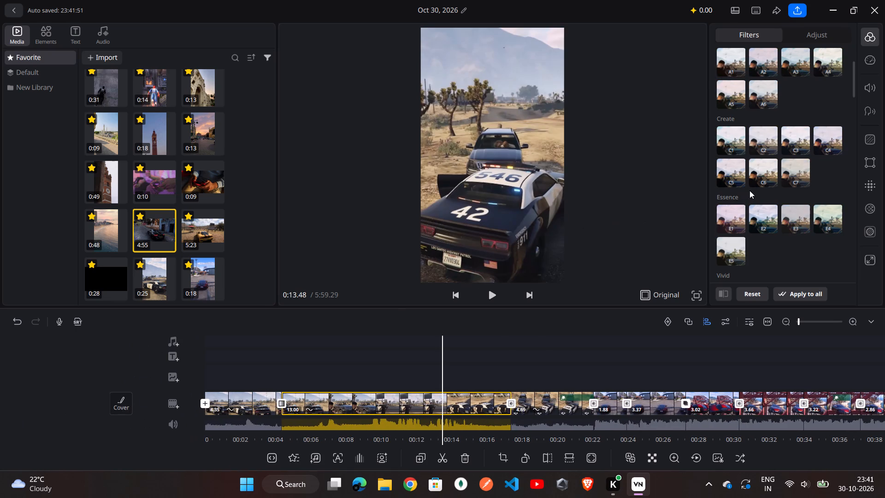
left_click(762, 173)
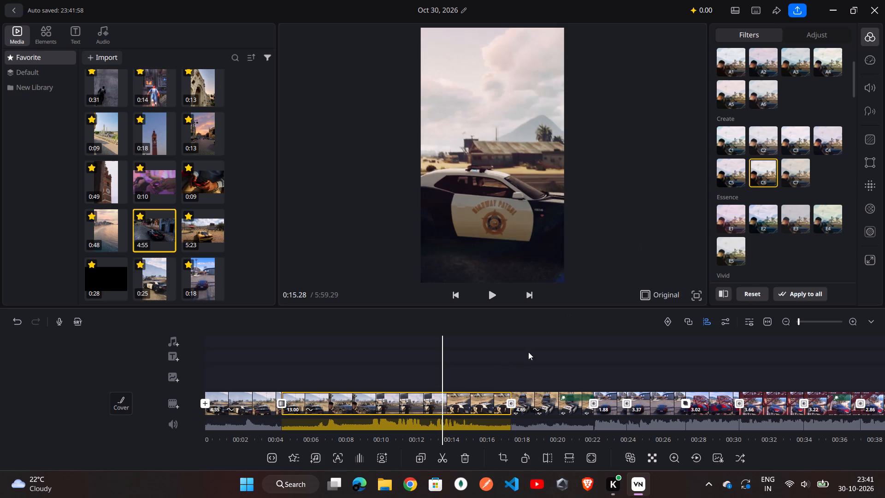
Set the volume of the 13.00-second police car segment to 62.
left_click(873, 60)
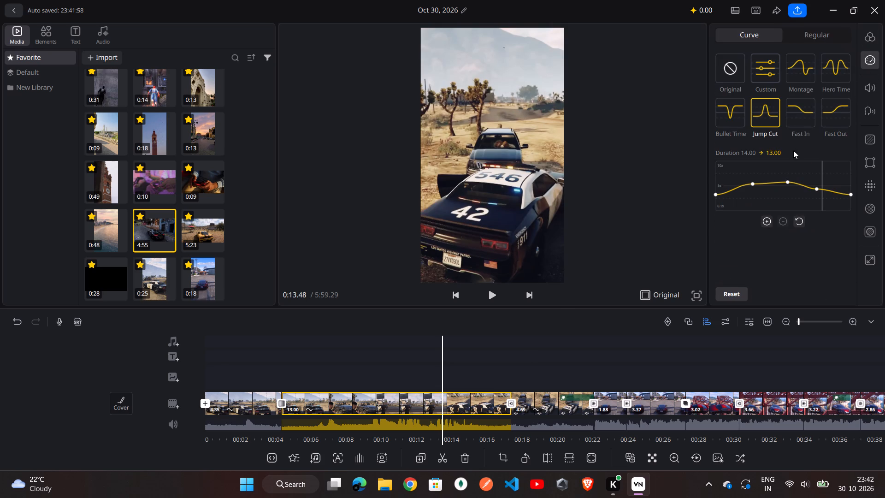
left_click(866, 93)
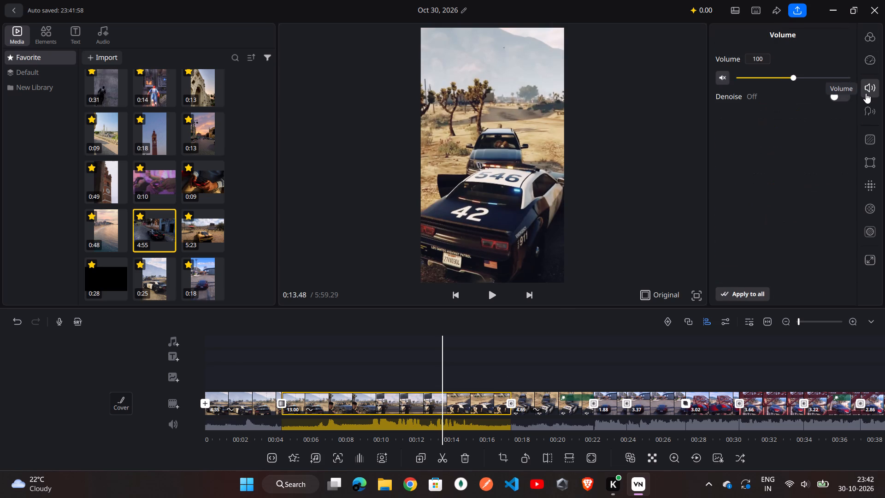
left_click_drag(788, 74, 770, 77)
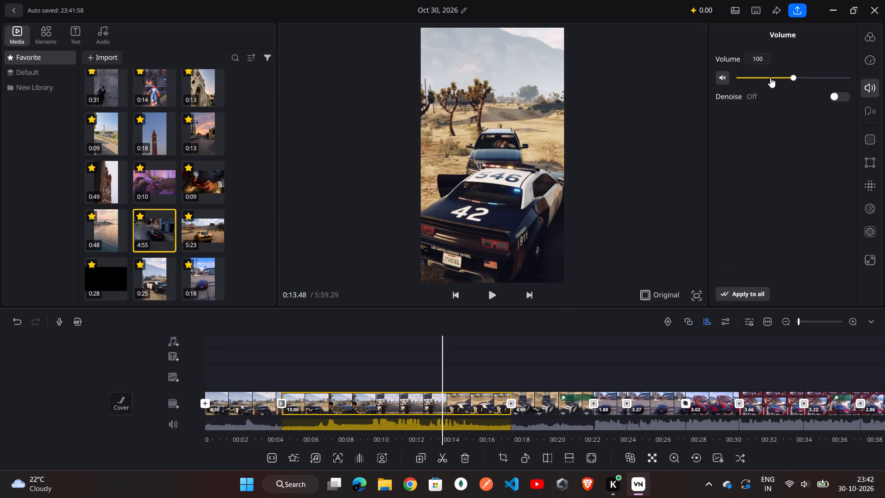
left_click_drag(770, 77, 769, 81)
left_click(772, 78)
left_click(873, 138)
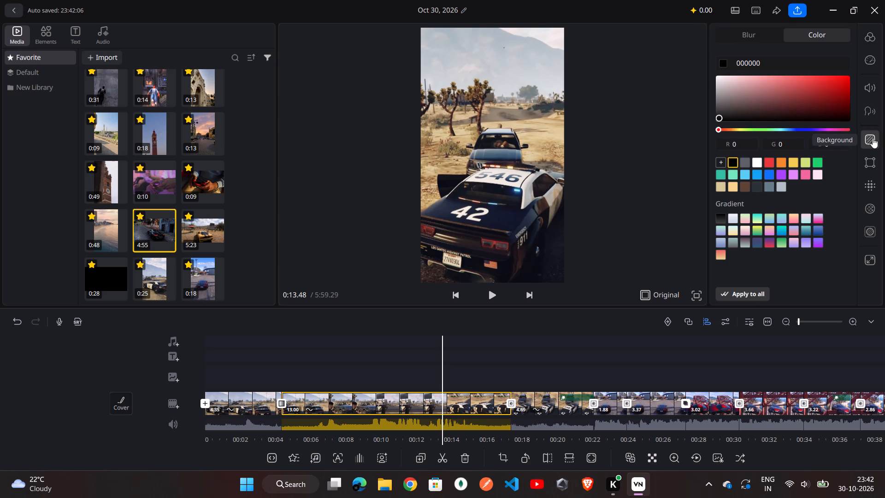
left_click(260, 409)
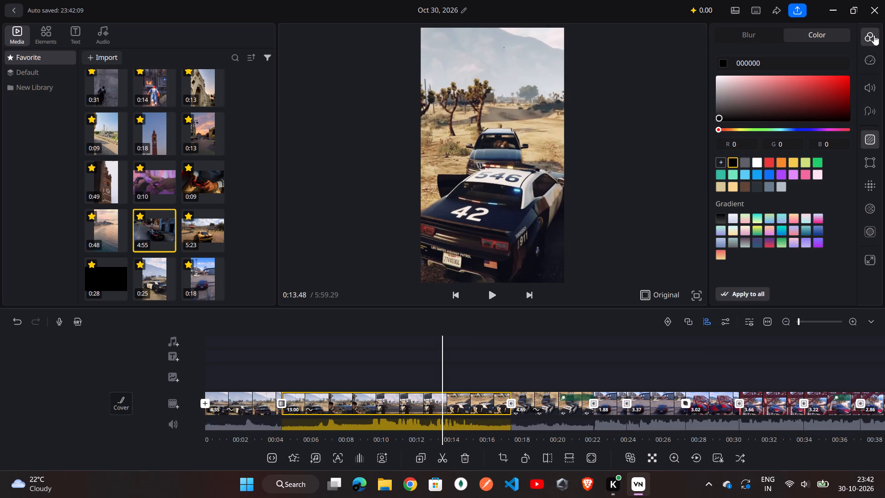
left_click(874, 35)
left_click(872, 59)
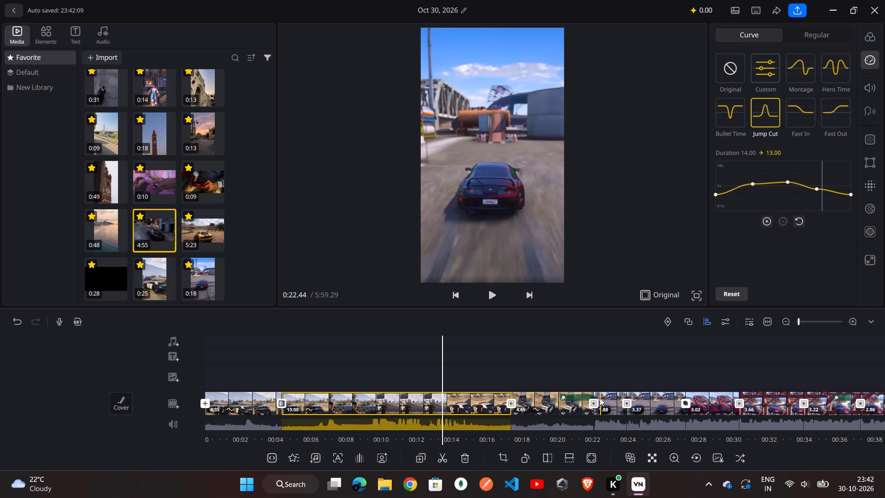
Add a 0.8-second White transition at the cut between the 7.39-second and 5.45-second segments, at about 1:06 on the timeline.
scroll(600, 397, "left", 11)
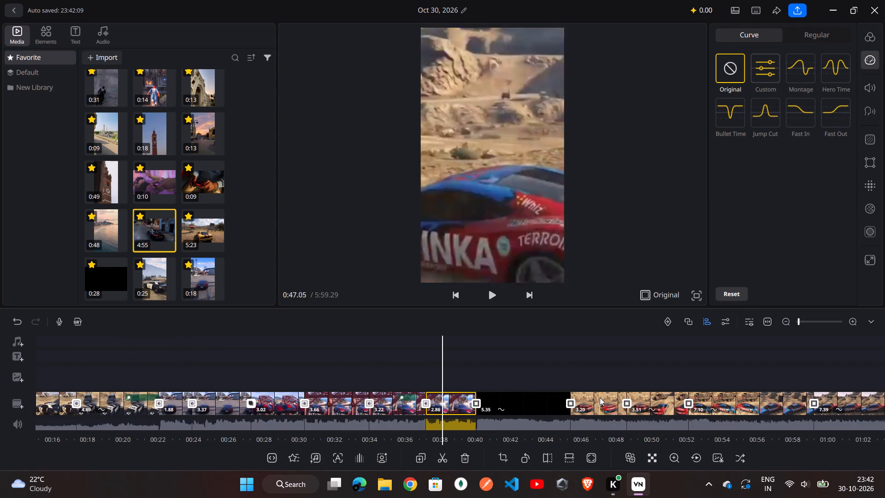
scroll(600, 397, "left", 10)
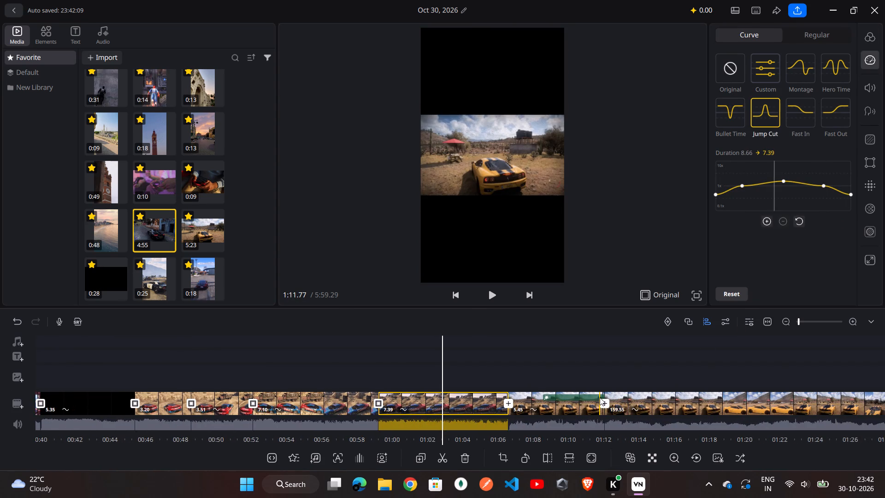
scroll(600, 397, "left", 6)
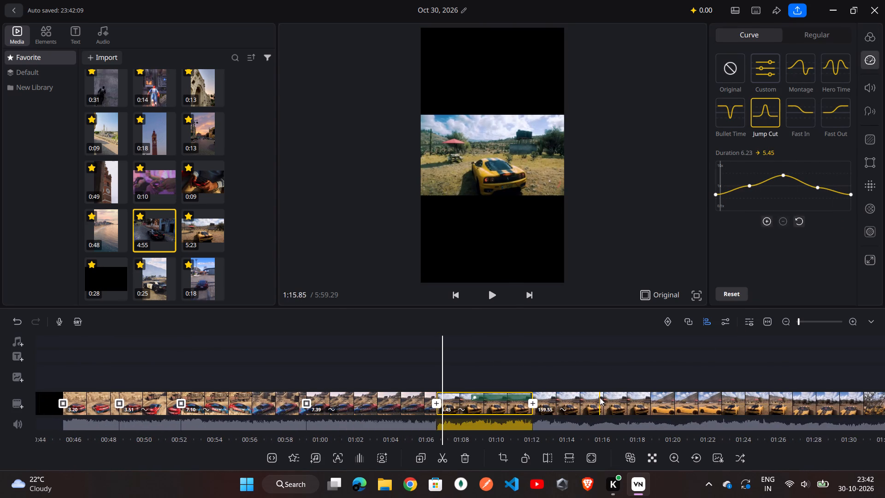
scroll(600, 397, "left", 4)
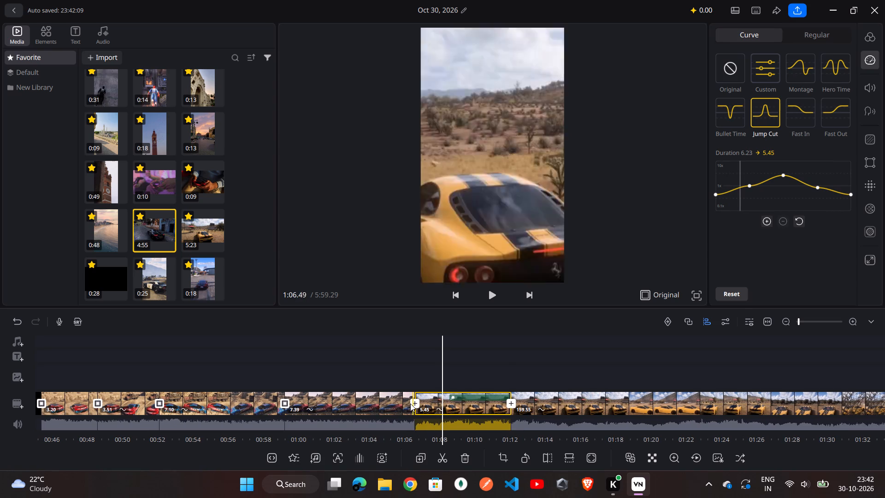
left_click(415, 405)
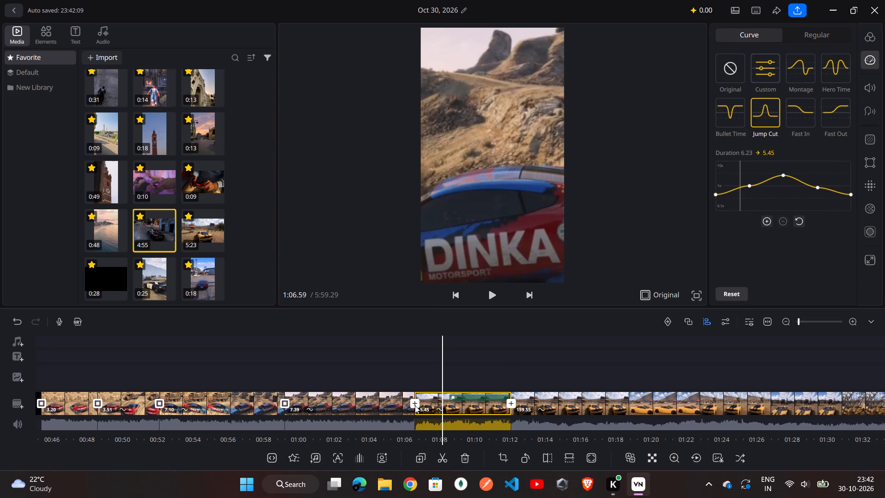
double_click(415, 405)
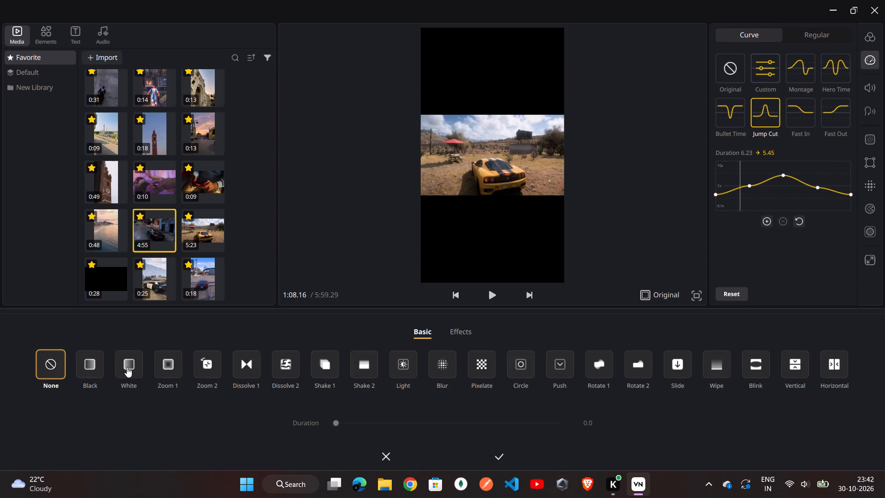
left_click(127, 367)
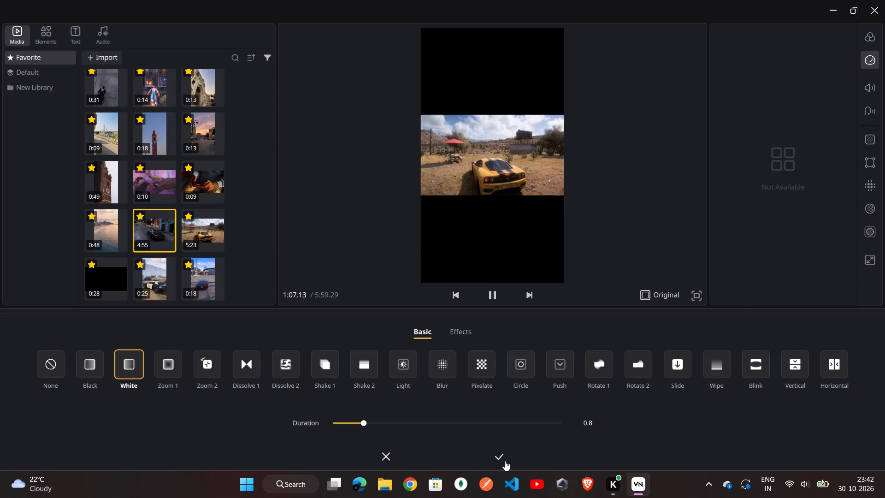
left_click(500, 460)
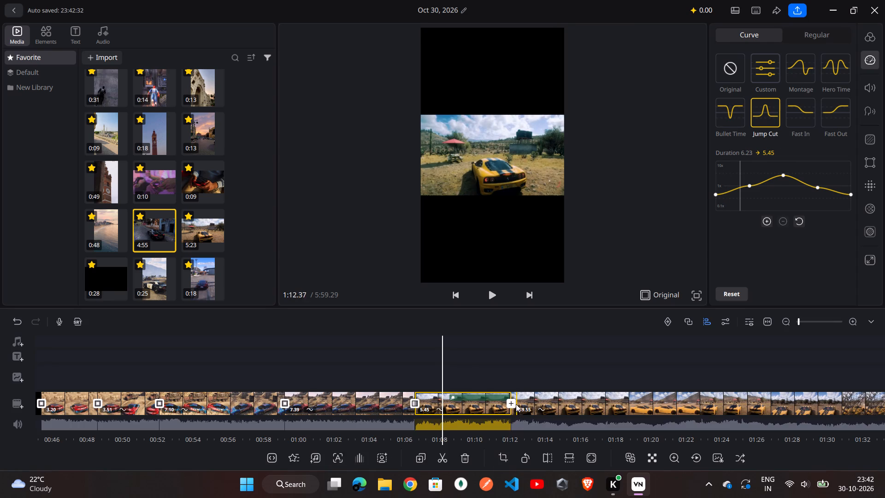
Add a 0.8-second White transition at the cut between the 5.45-second and 159.55-second yellow car segments, at about 1:12.
double_click(513, 402)
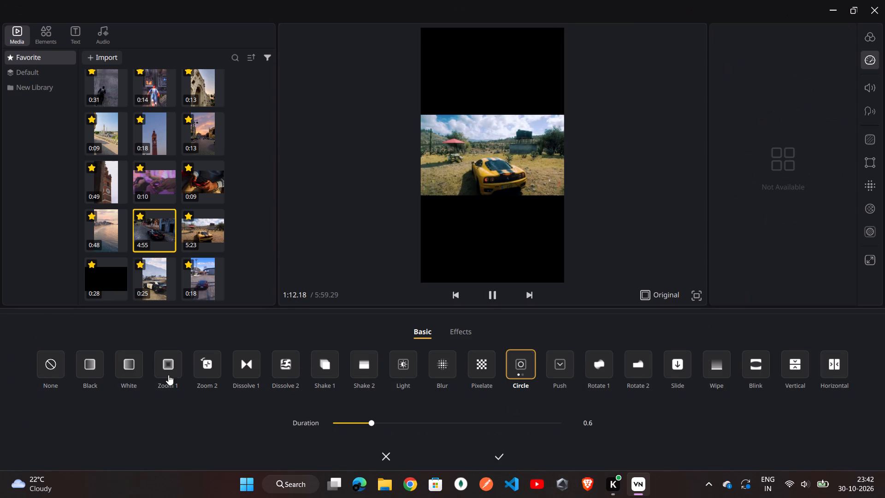
left_click(133, 369)
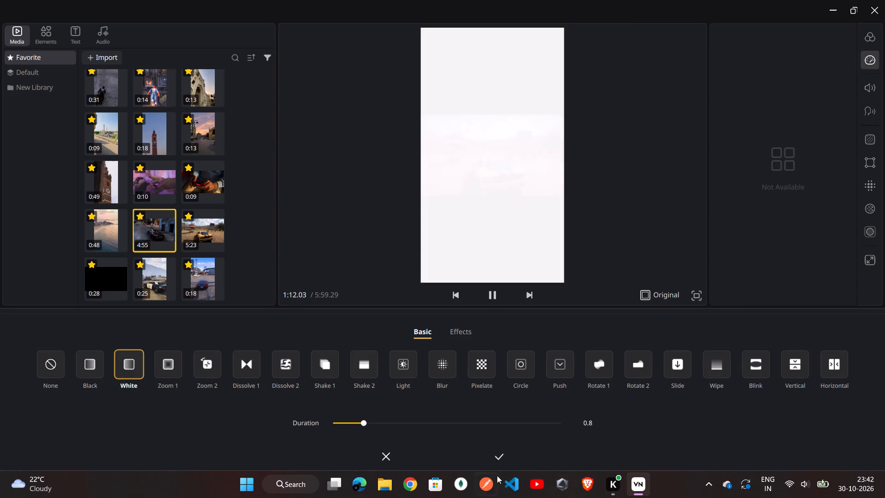
left_click(493, 453)
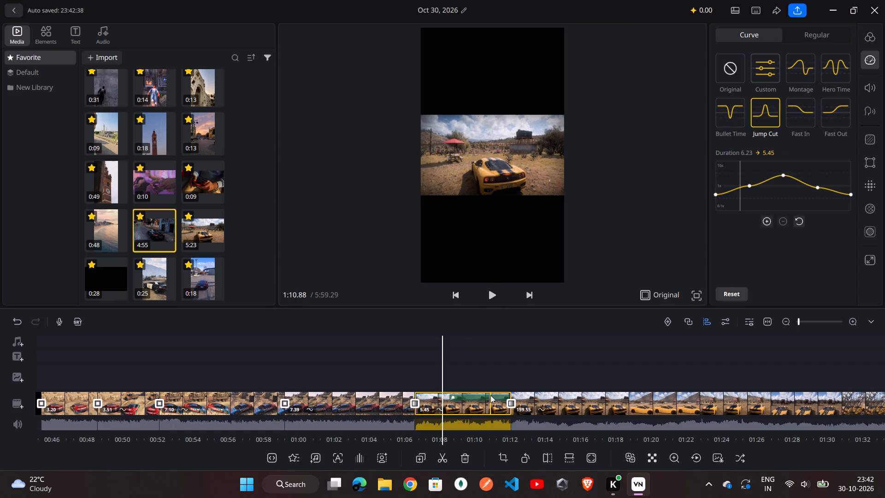
Split the 159.55-second yellow sports car segment at about 1:42 on the timeline.
scroll(490, 395, "left", 10)
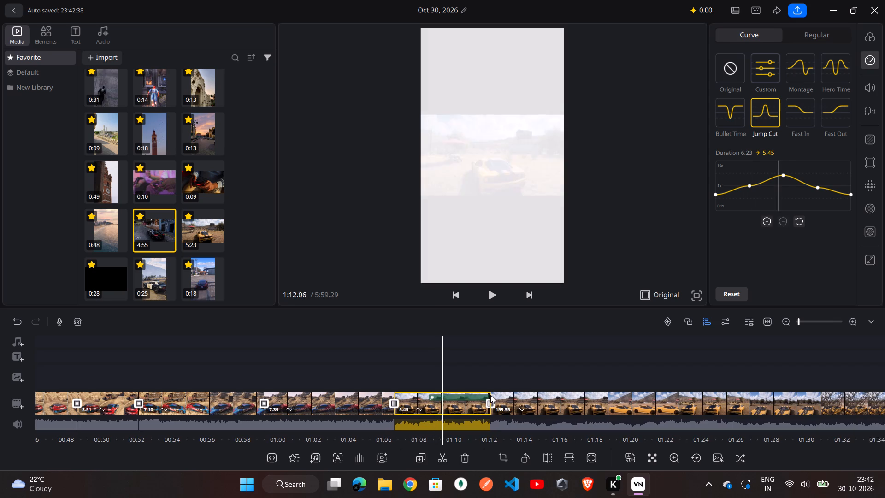
scroll(490, 395, "left", 8)
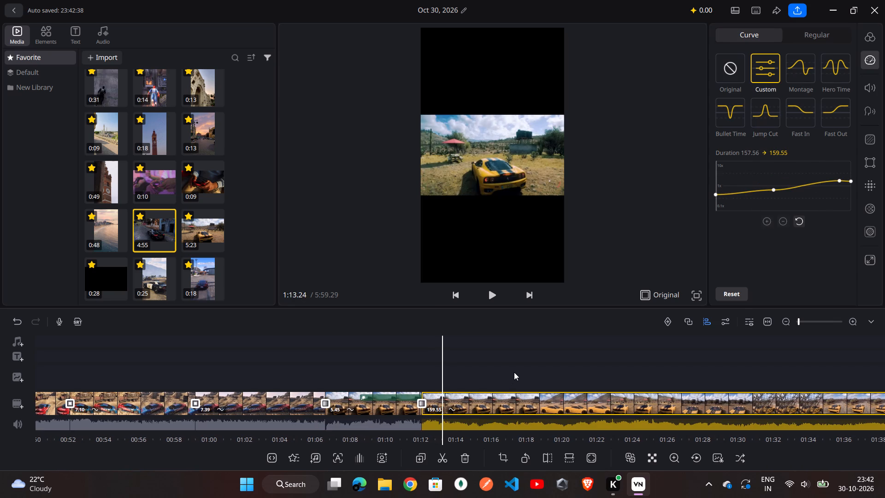
scroll(514, 372, "left", 13)
scroll(514, 372, "left", 10)
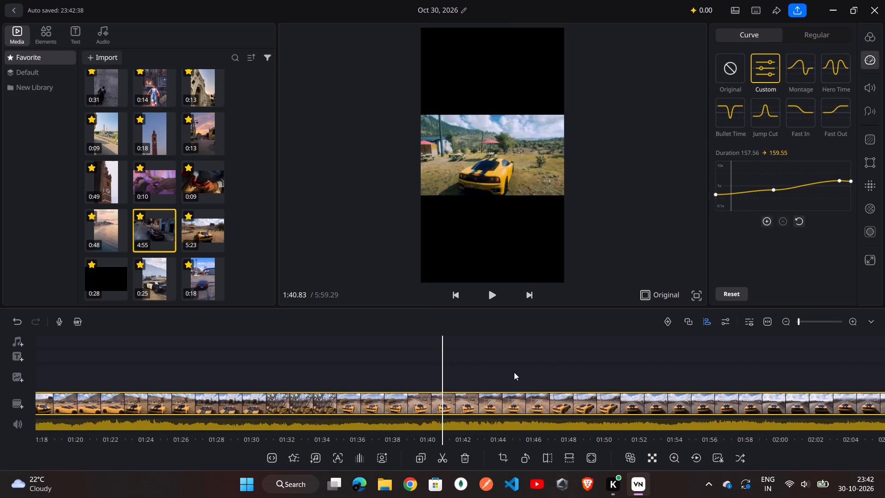
scroll(514, 372, "left", 3)
key("ctrl+b")
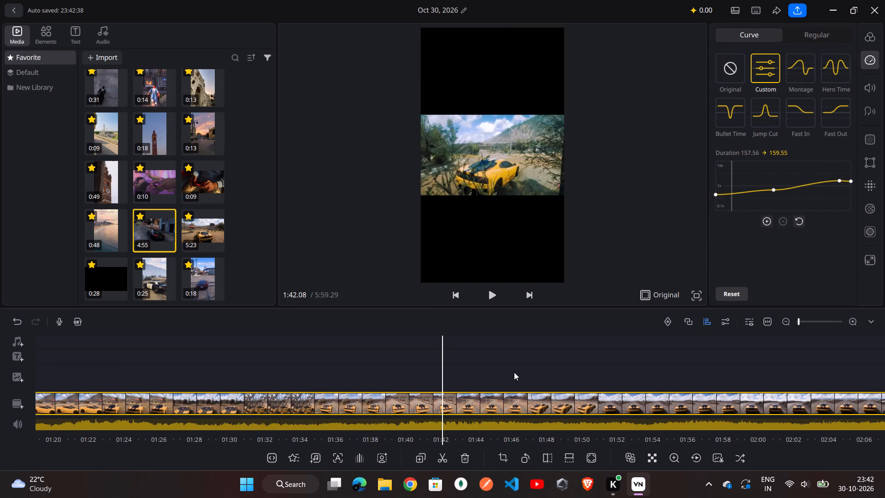
Split the 129.52-second yellow sports car segment at about 2:13 on the timeline.
scroll(514, 372, "left", 14)
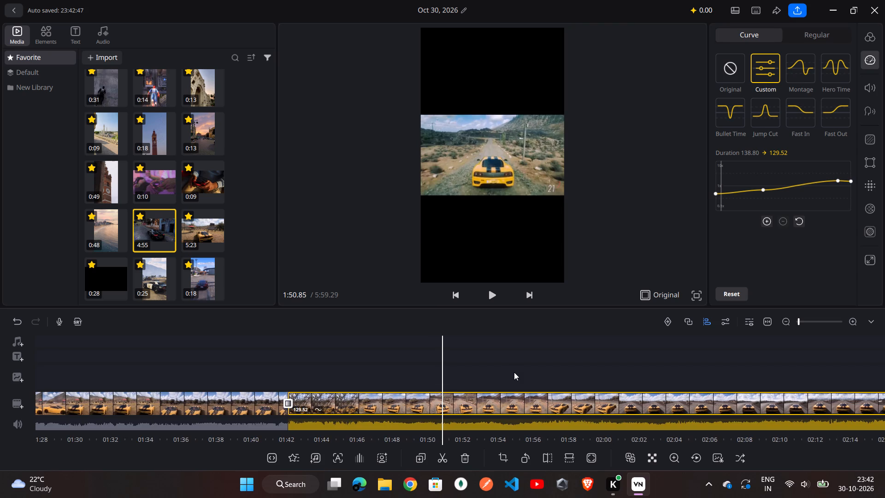
scroll(514, 372, "left", 4)
key("ctrl+b")
Split the 98.17-second yellow sports car segment at about 2:35 on the timeline.
scroll(514, 372, "left", 2)
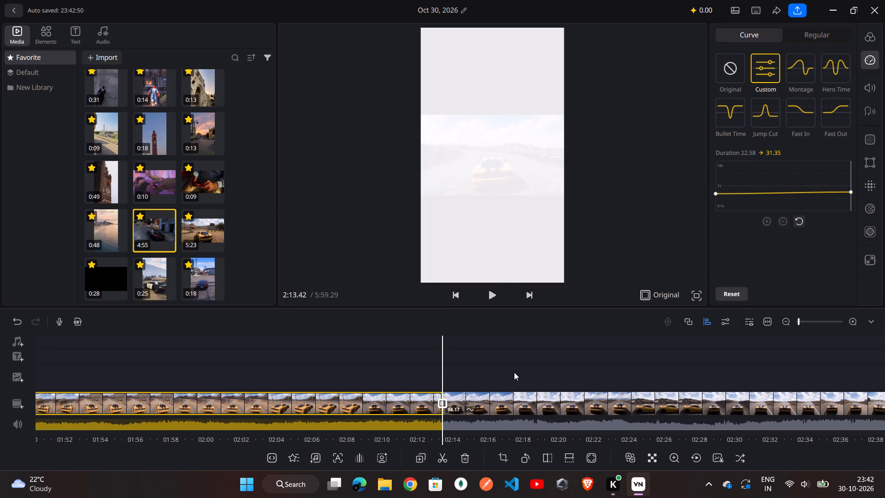
scroll(514, 372, "left", 17)
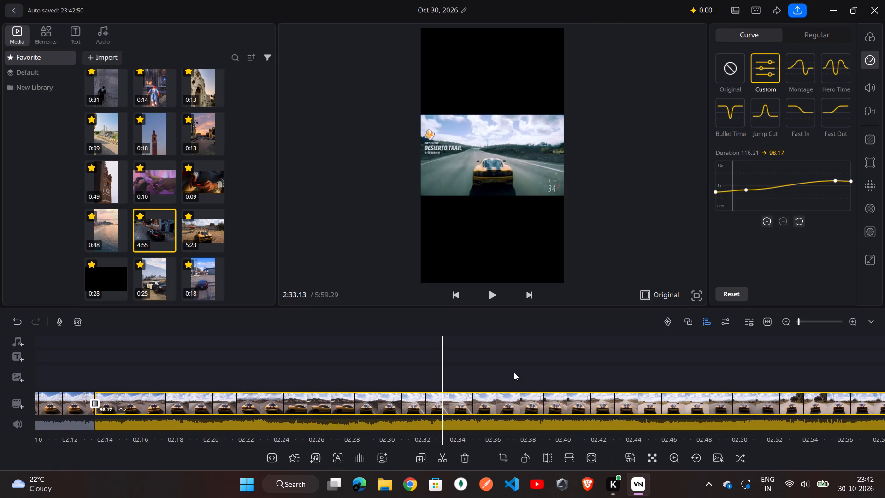
scroll(514, 372, "left", 2)
key("ctrl+b")
Apply a Jump Cut speed curve to the 76.10-second yellow car segment, spreading its two inner low points outward and raising them to about 1.00x.
scroll(514, 372, "left", 4)
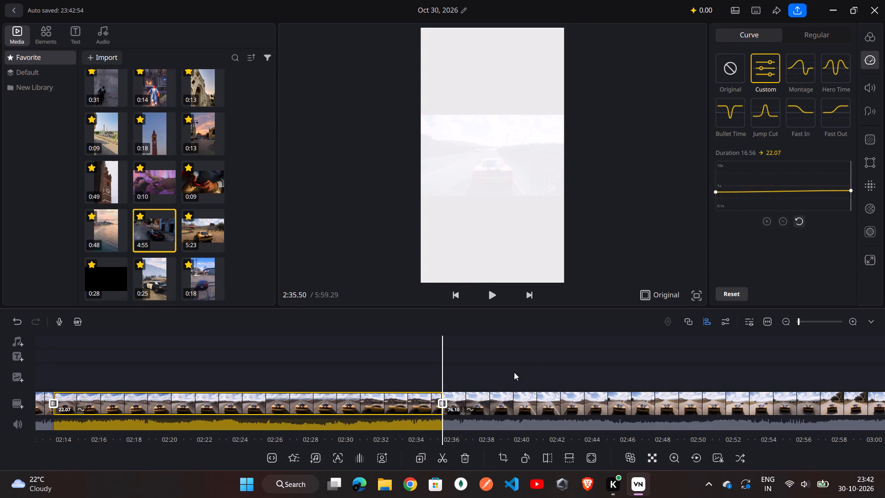
scroll(514, 372, "left", 14)
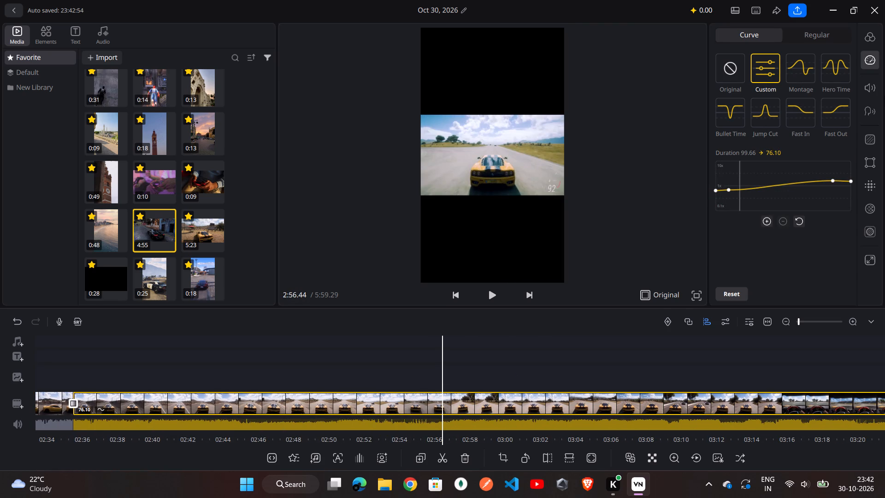
left_click(766, 114)
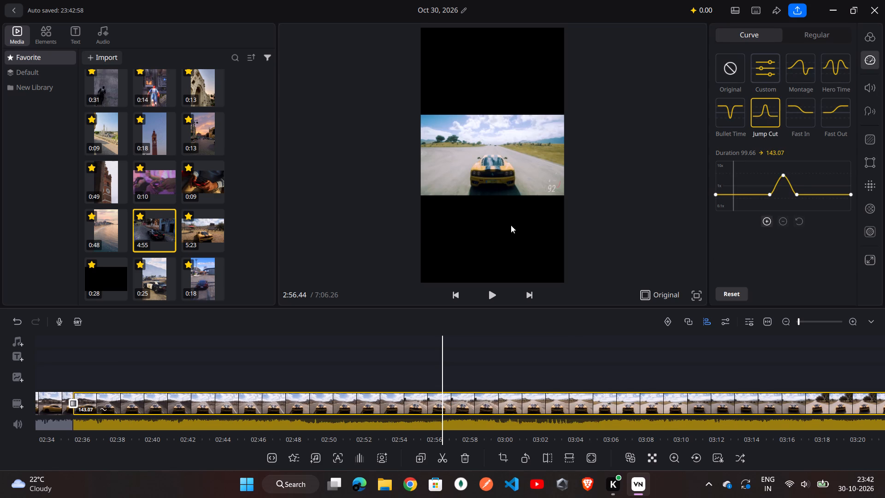
left_click_drag(770, 192, 758, 190)
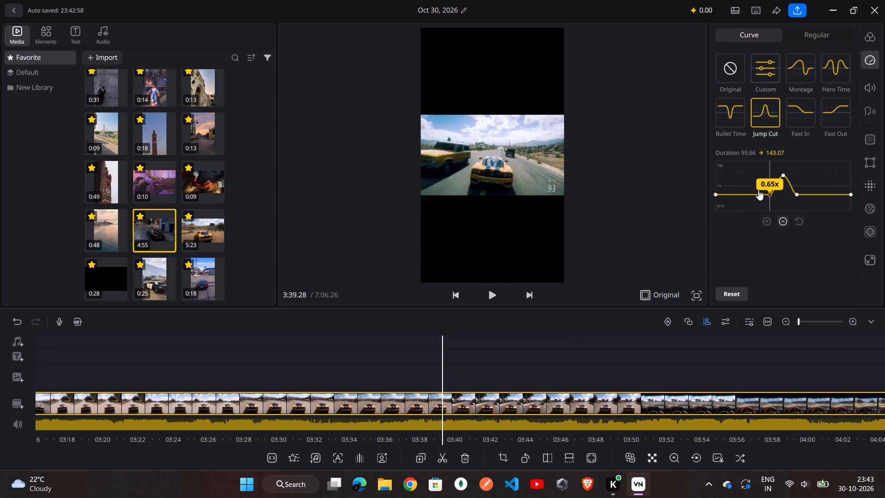
left_click_drag(758, 190, 751, 184)
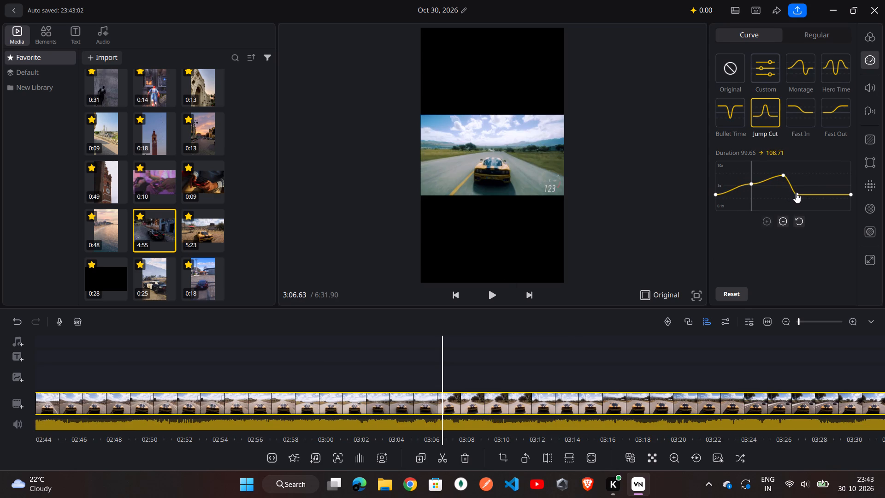
left_click_drag(796, 193, 815, 184)
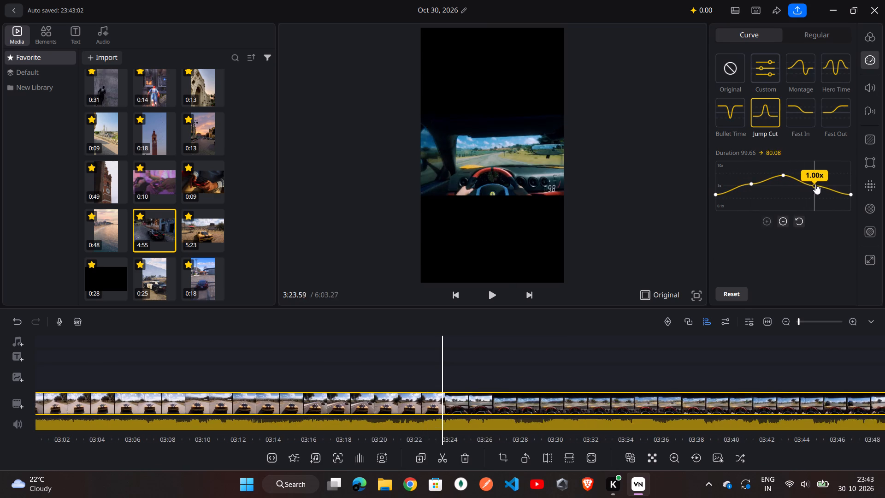
left_click_drag(815, 184, 816, 184)
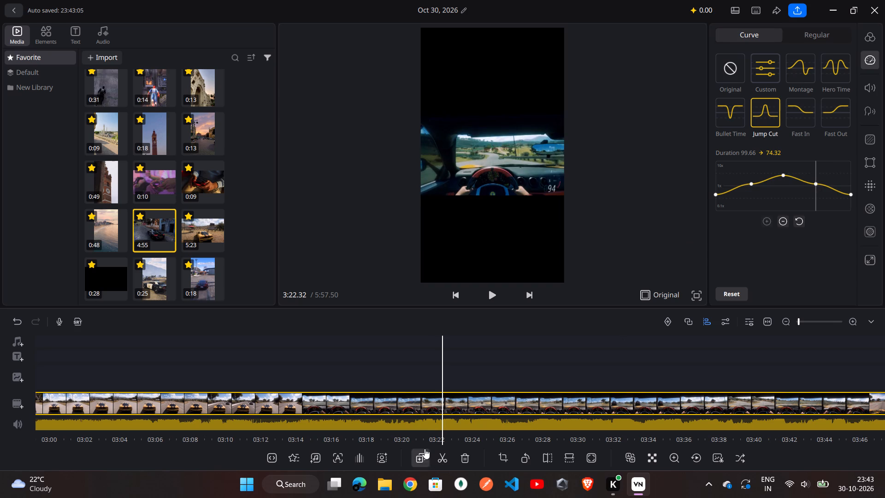
Split the 44.22-second yellow sports car segment at about 4:13 on the timeline.
scroll(447, 403, "left", 5)
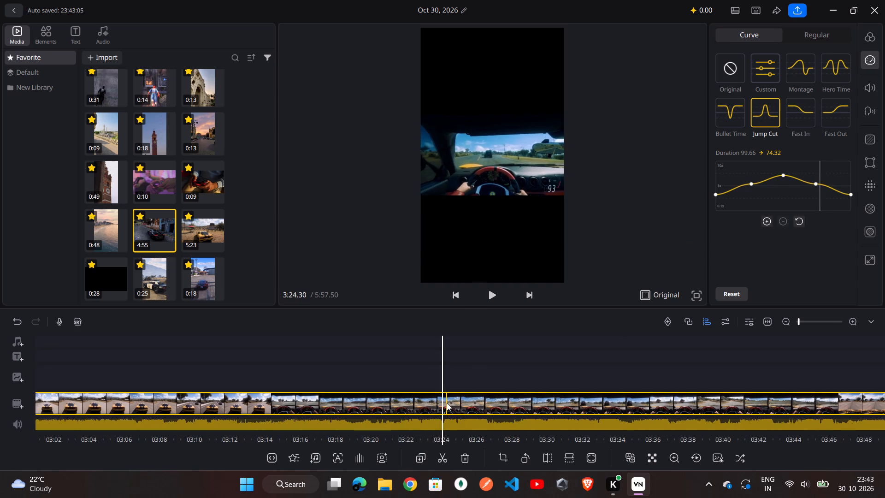
scroll(447, 403, "left", 17)
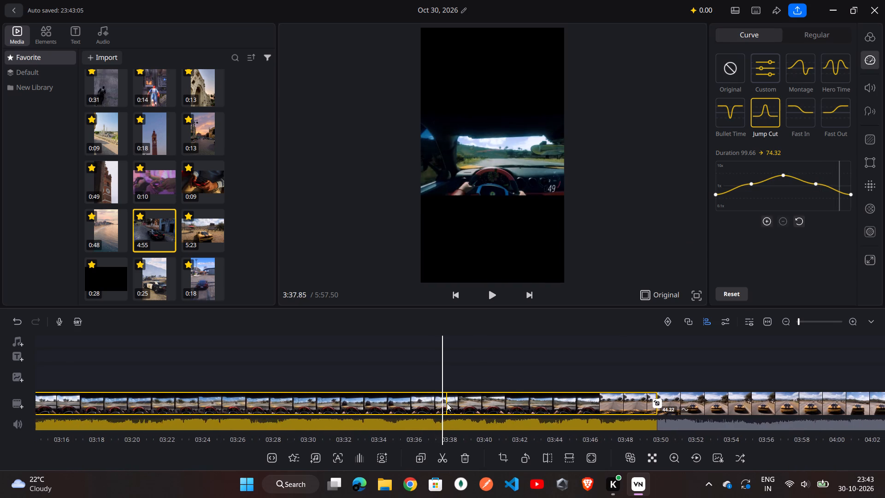
scroll(447, 403, "left", 8)
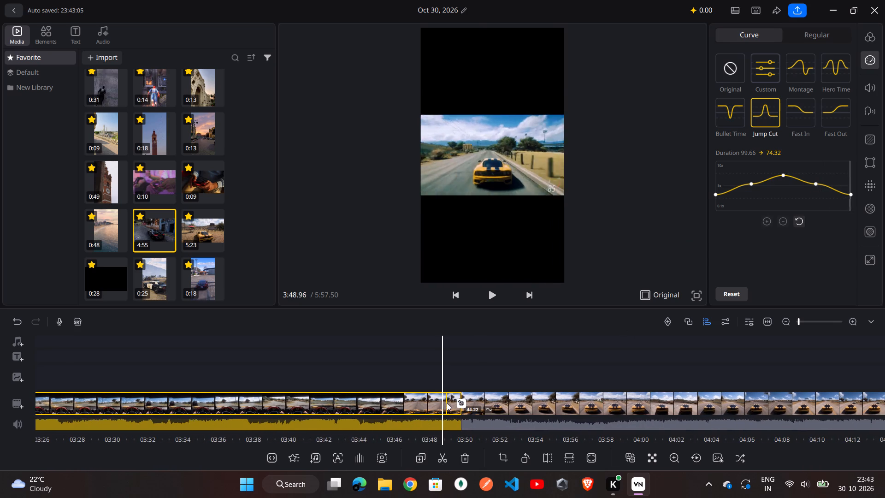
scroll(447, 403, "left", 8)
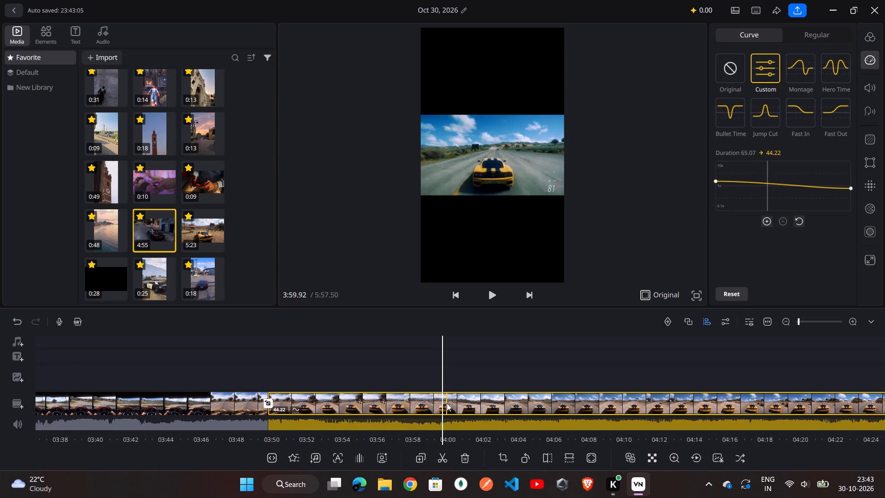
scroll(447, 403, "left", 5)
scroll(447, 403, "right", 1)
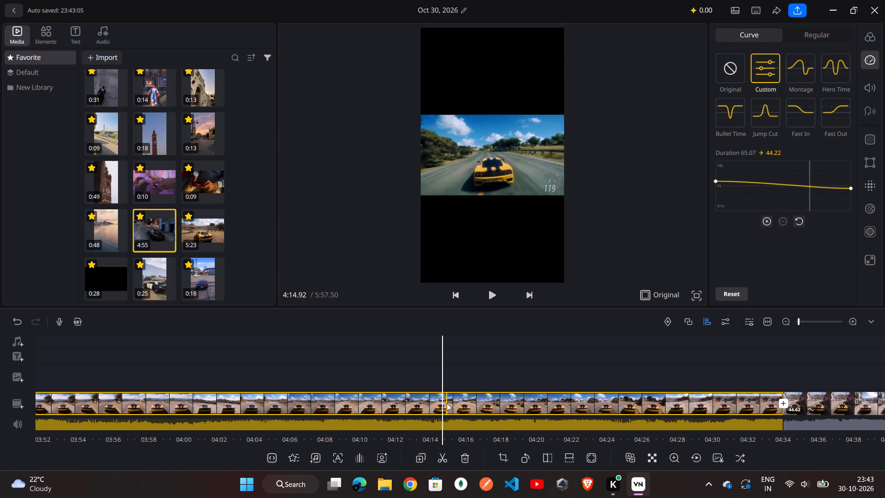
scroll(447, 403, "right", 1)
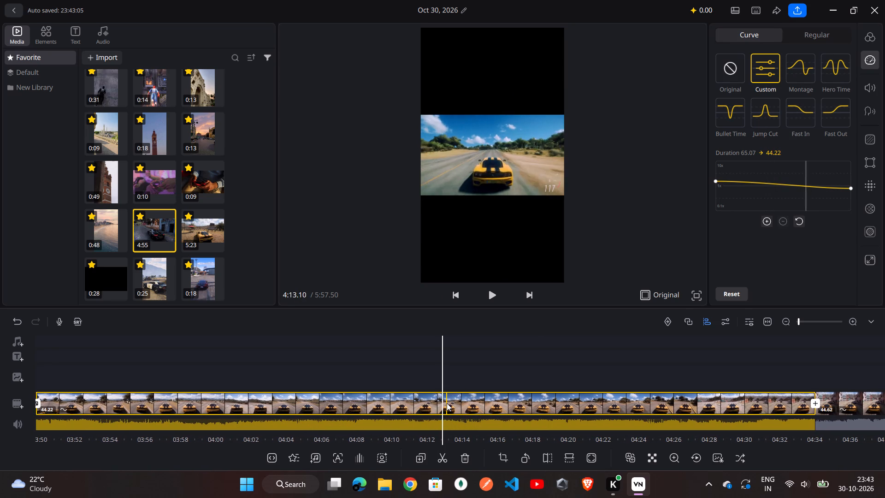
scroll(447, 403, "right", 2)
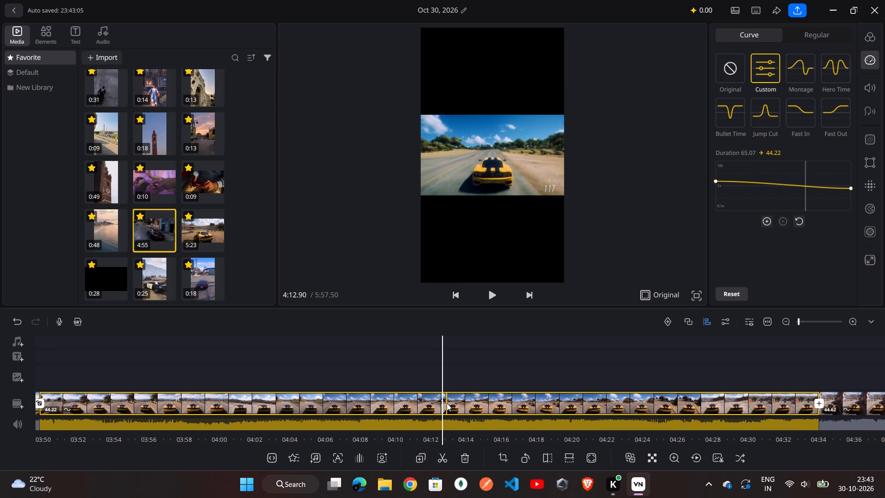
key("ctrl+b")
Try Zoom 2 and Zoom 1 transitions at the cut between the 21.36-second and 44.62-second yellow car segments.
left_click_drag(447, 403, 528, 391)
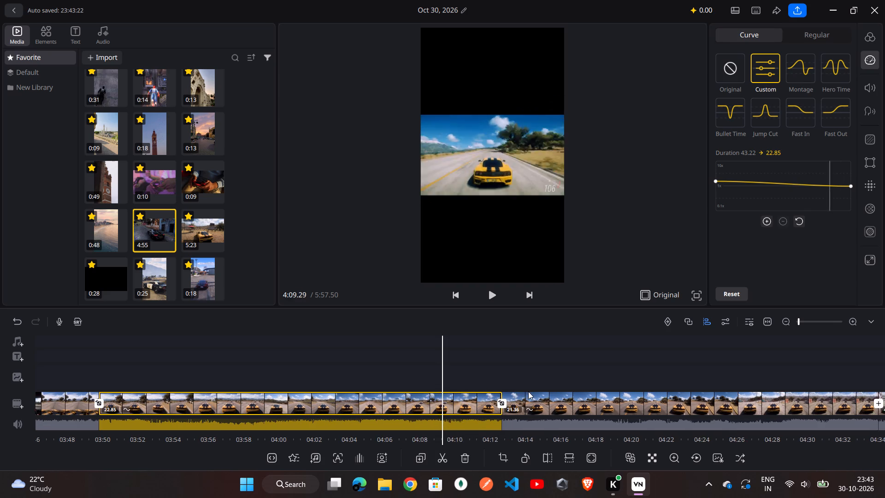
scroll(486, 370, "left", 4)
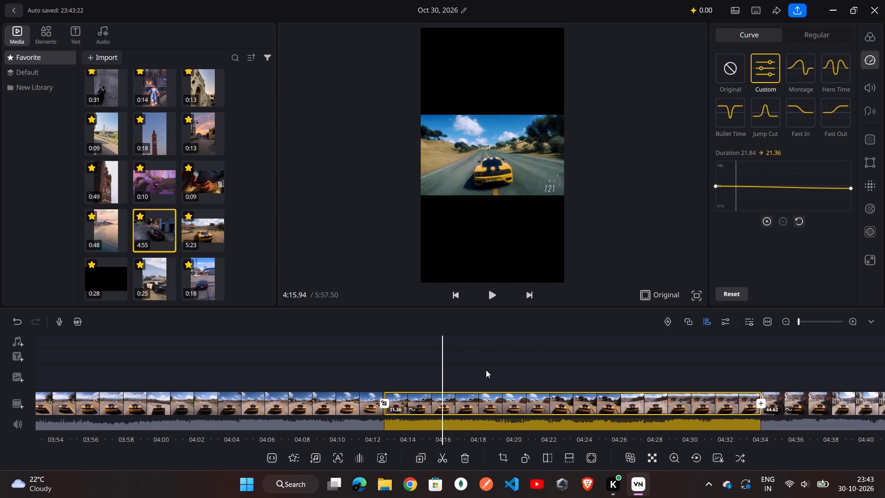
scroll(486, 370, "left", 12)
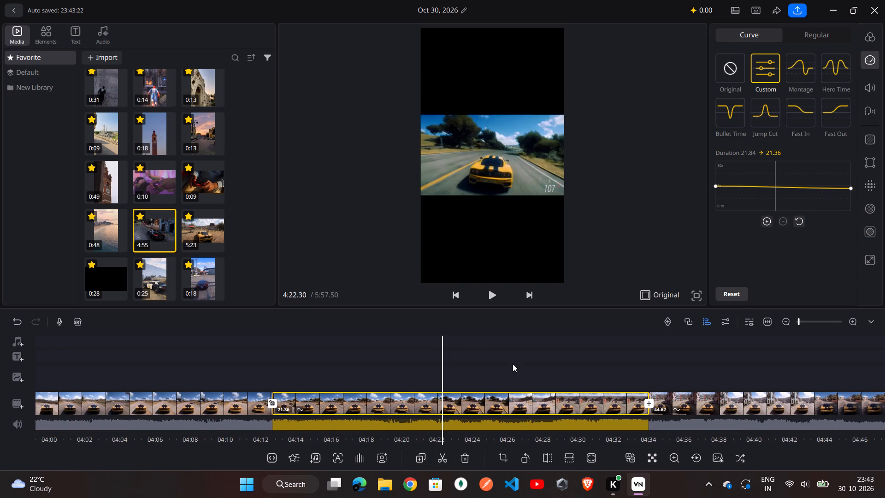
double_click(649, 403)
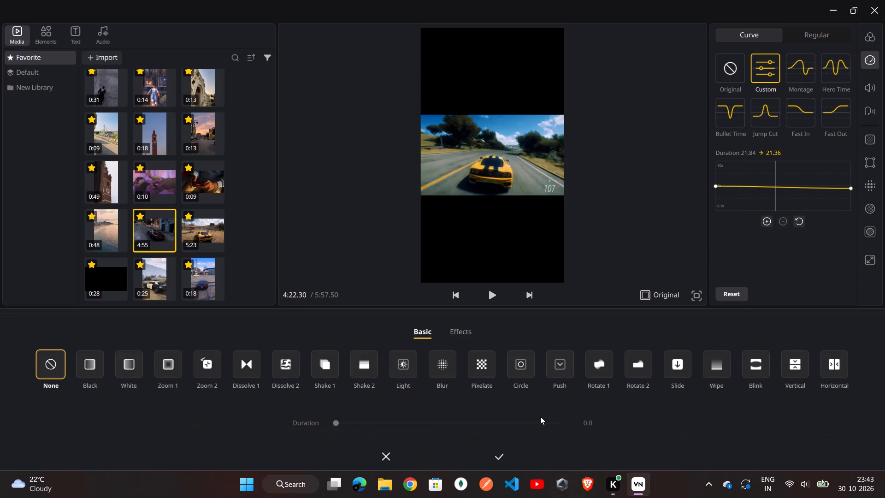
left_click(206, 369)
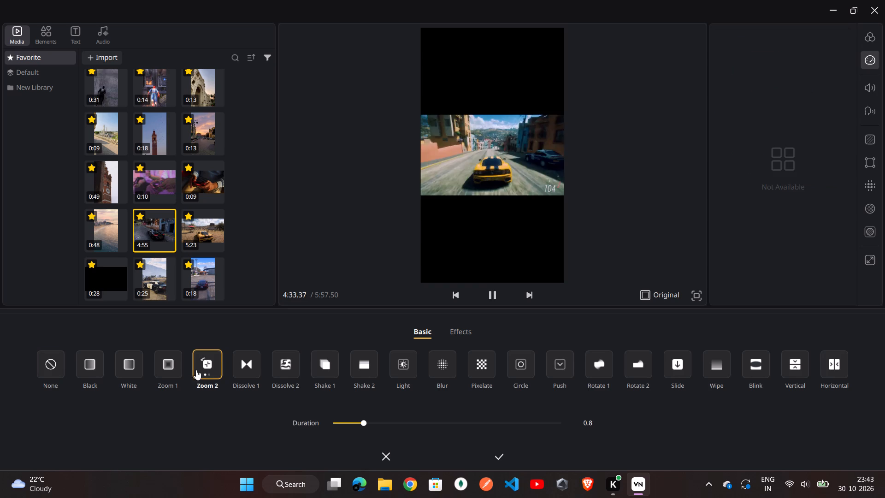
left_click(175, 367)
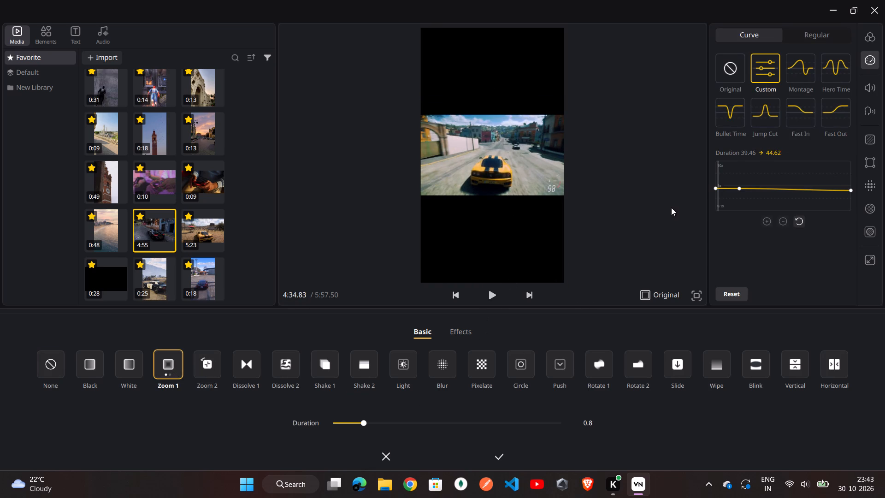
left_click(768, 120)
Apply a Jump Cut speed curve to the 21.36-second segment, spreading and raising both inner low points above 1x and lowering the middle peak to about 1x.
left_click(774, 109)
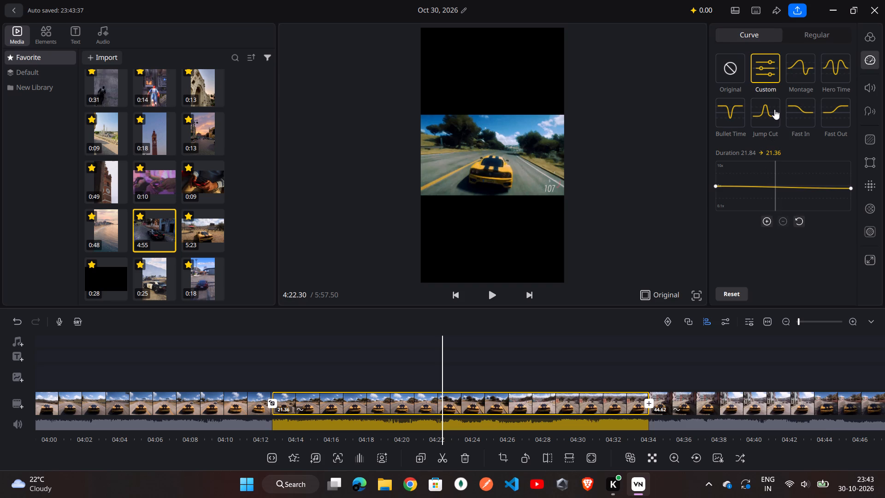
left_click_drag(771, 191, 761, 187)
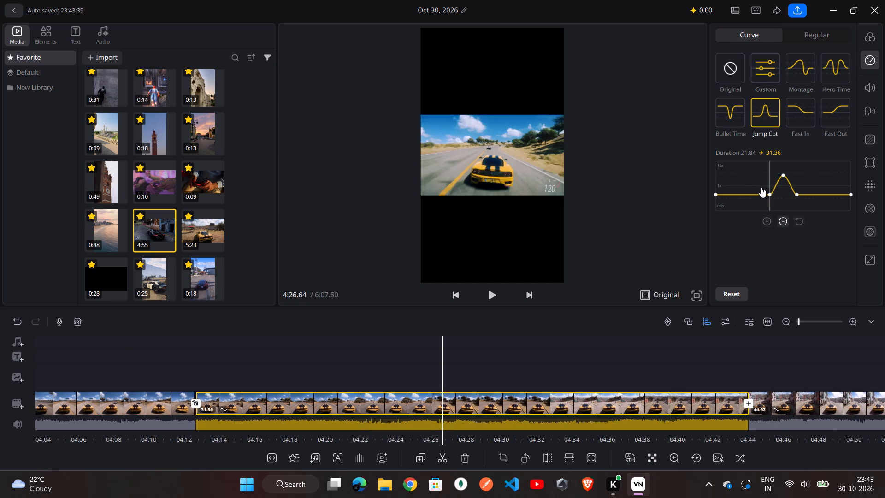
left_click_drag(761, 187, 754, 181)
left_click_drag(770, 194, 755, 188)
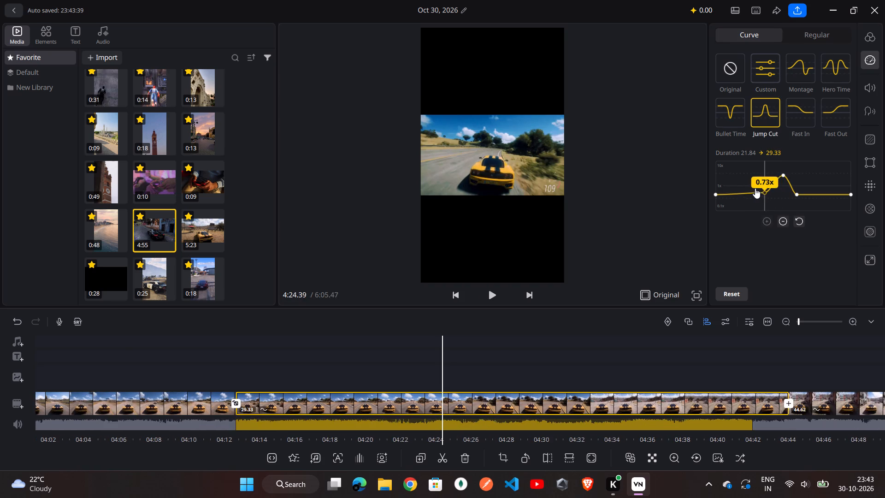
left_click_drag(755, 188, 748, 183)
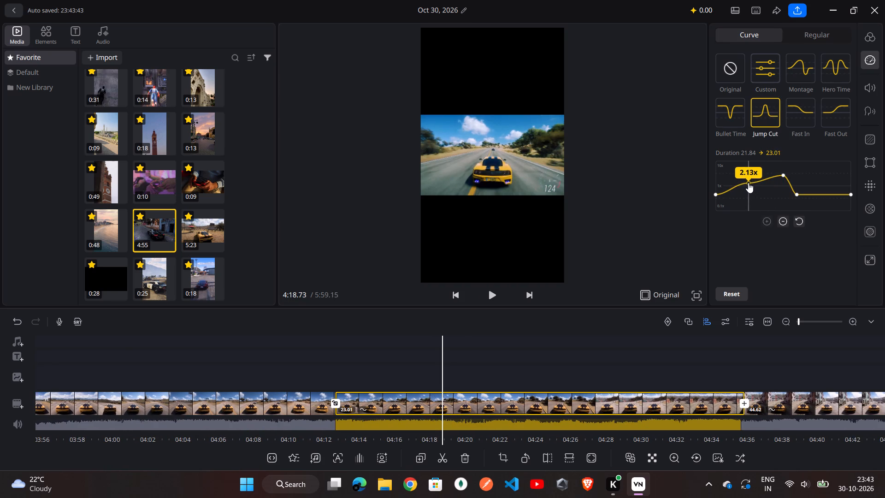
left_click_drag(748, 183, 747, 180)
left_click_drag(797, 196, 797, 196)
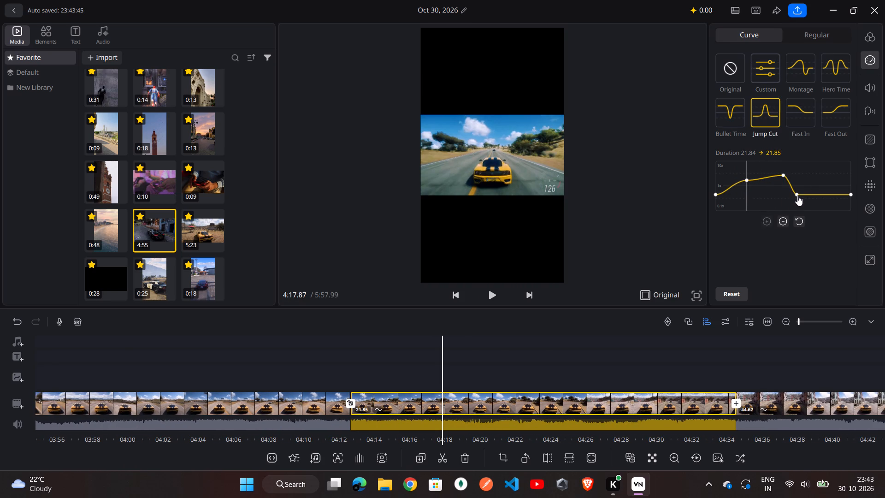
left_click_drag(797, 196, 823, 179)
left_click_drag(784, 173, 788, 178)
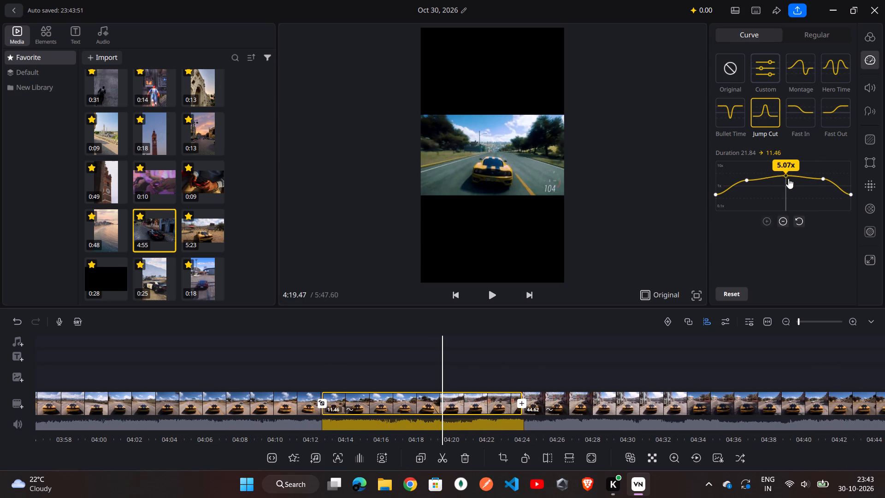
left_click_drag(788, 178, 786, 182)
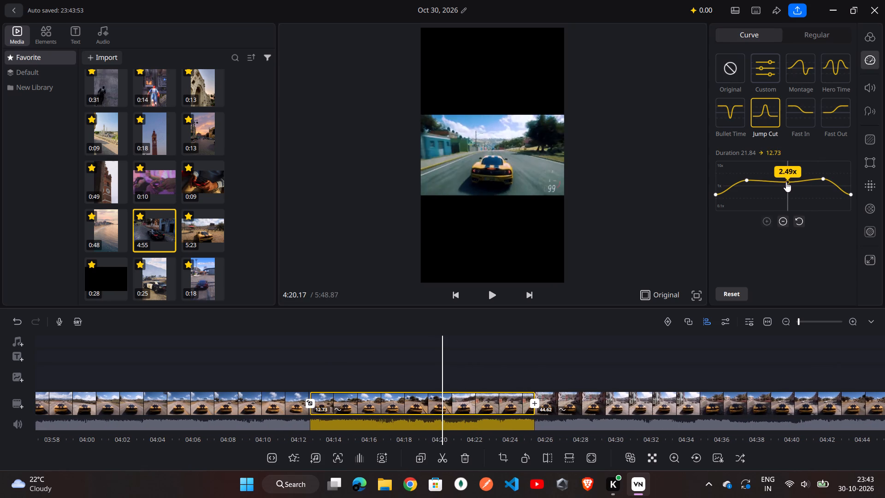
left_click_drag(786, 182, 784, 185)
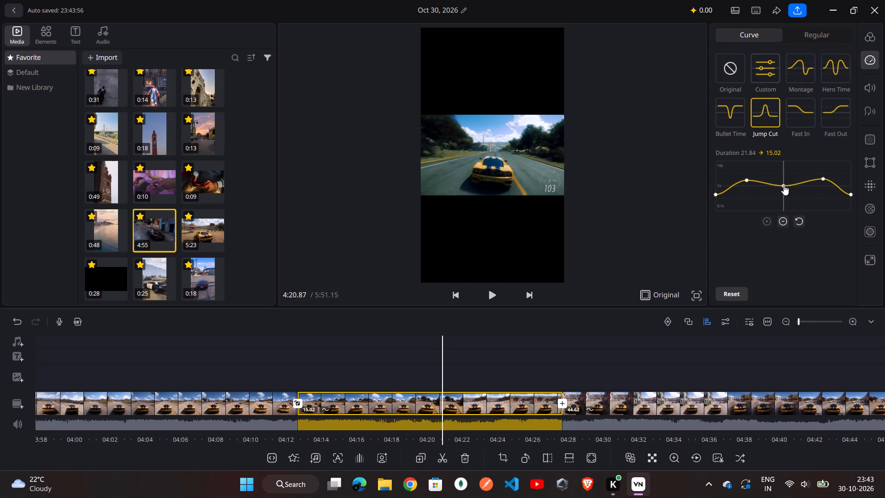
Apply a Jump Cut speed curve to the 44.62-second segment, spreading both inner low points, raising them above 2x, and lowering the peak to about 1x.
scroll(507, 359, "left", 2)
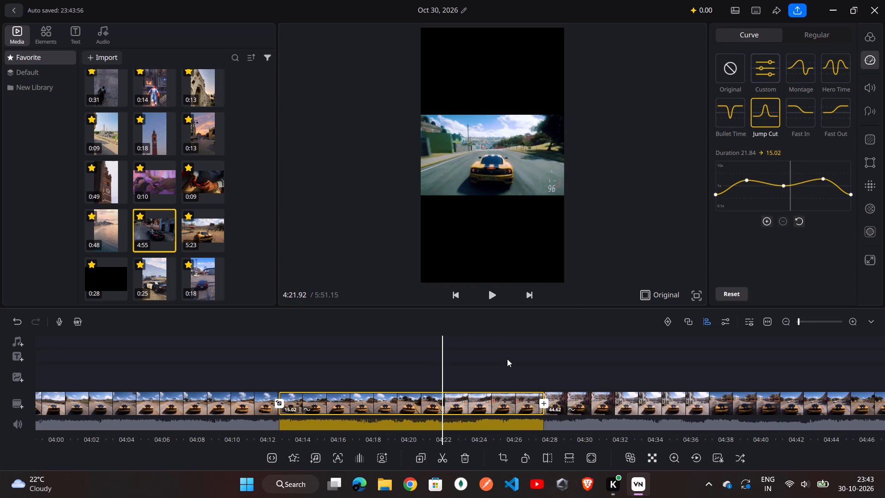
scroll(507, 359, "left", 4)
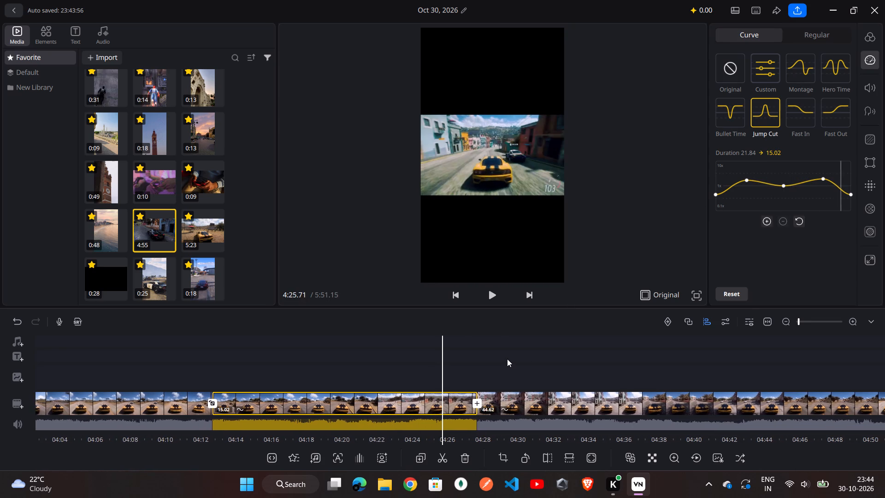
double_click(518, 399)
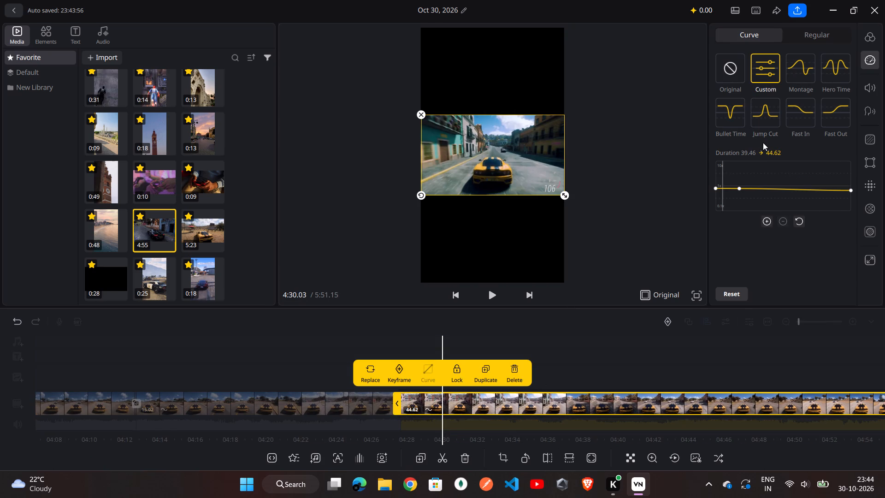
left_click(767, 120)
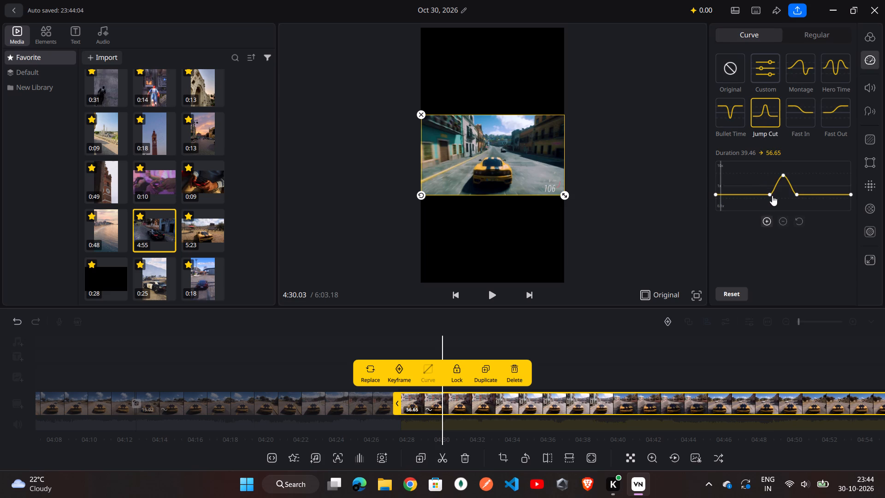
left_click_drag(772, 196, 749, 183)
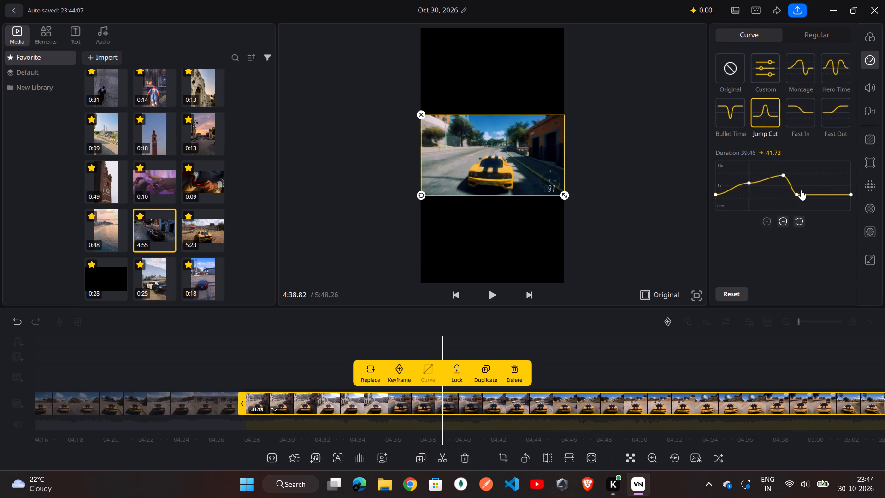
left_click_drag(798, 192, 811, 185)
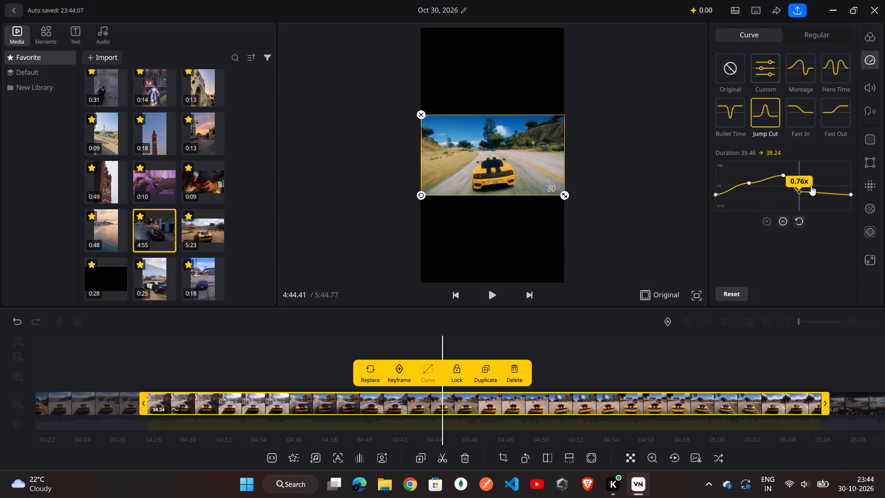
left_click_drag(811, 185, 820, 182)
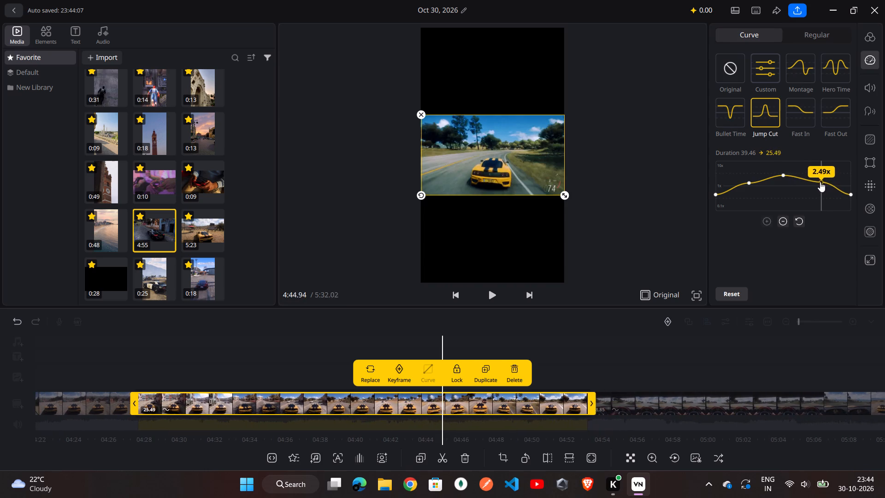
left_click_drag(820, 182, 815, 182)
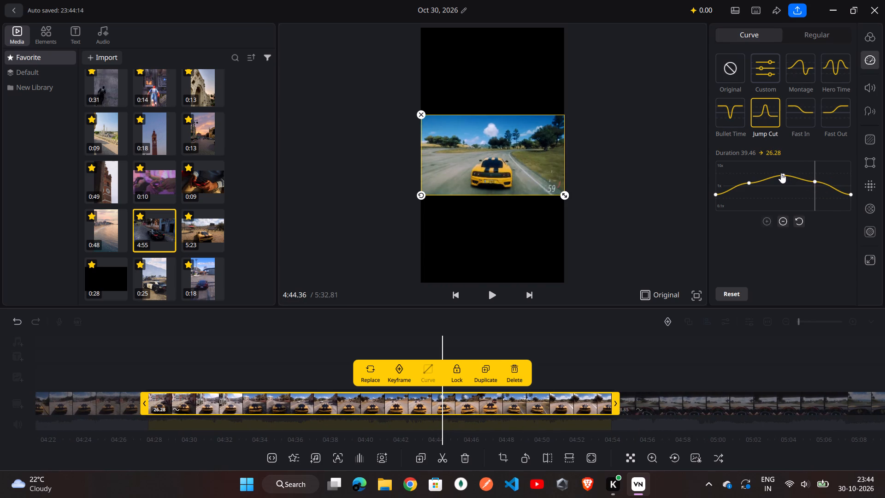
left_click_drag(781, 173, 781, 176)
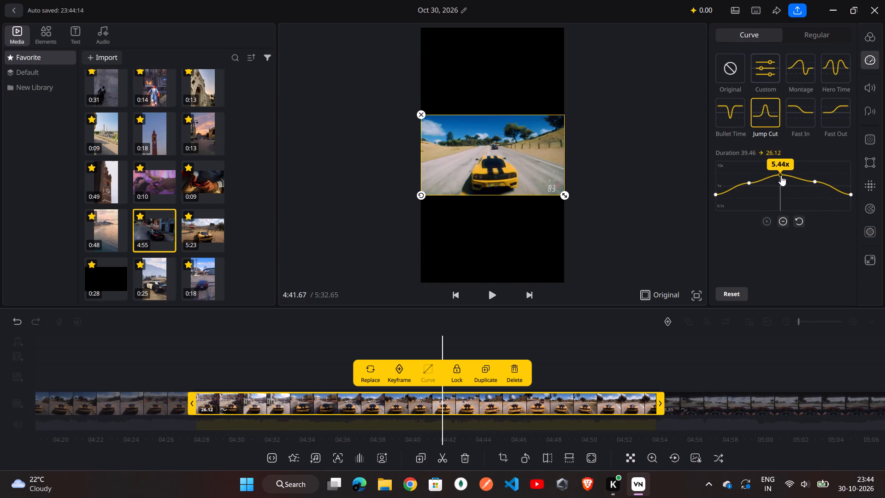
left_click_drag(781, 176, 781, 184)
On the 38.85-second segment's Jump Cut curve, lower the first inner point below 1x and move it closer to the peak.
scroll(621, 371, "left", 2)
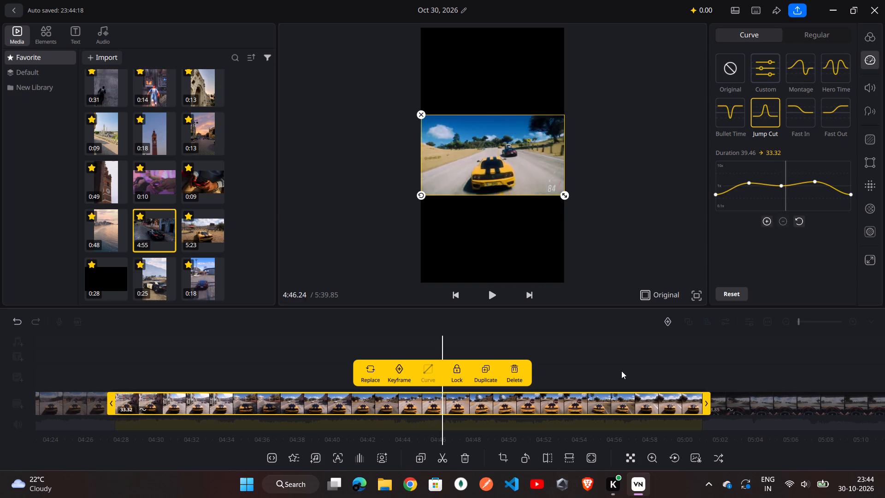
scroll(621, 371, "left", 3)
double_click(600, 399)
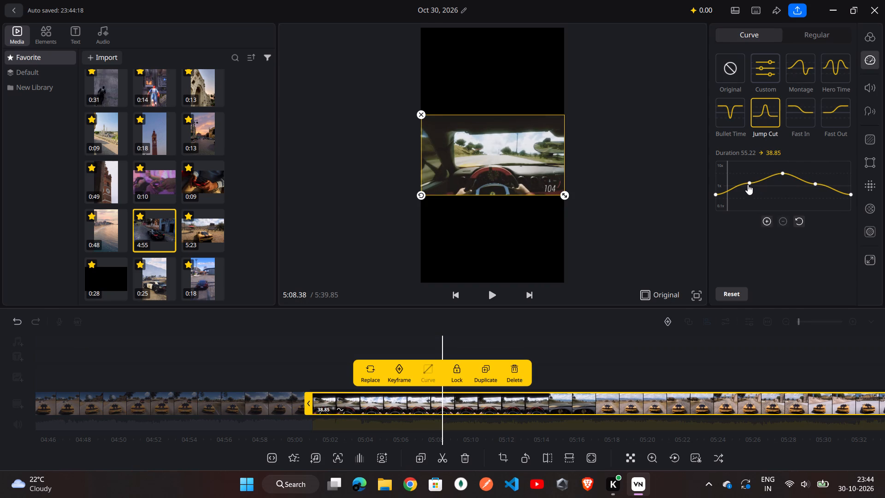
left_click_drag(749, 184, 760, 193)
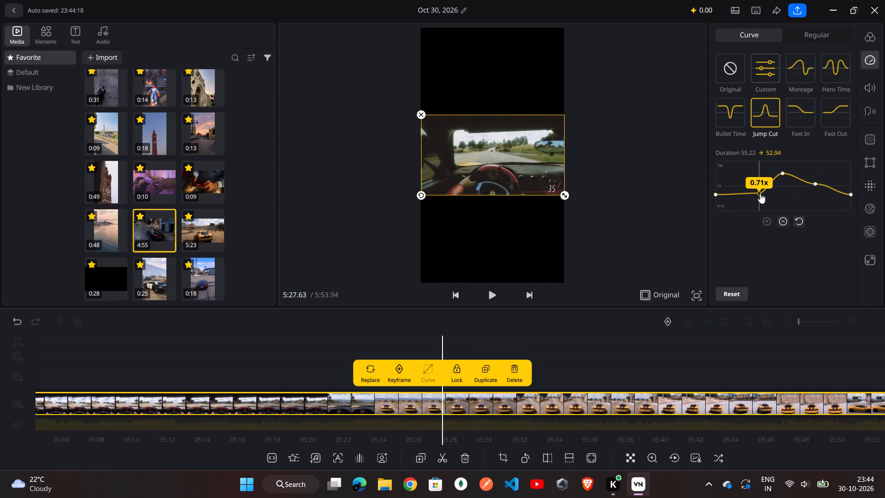
left_click_drag(760, 193, 772, 191)
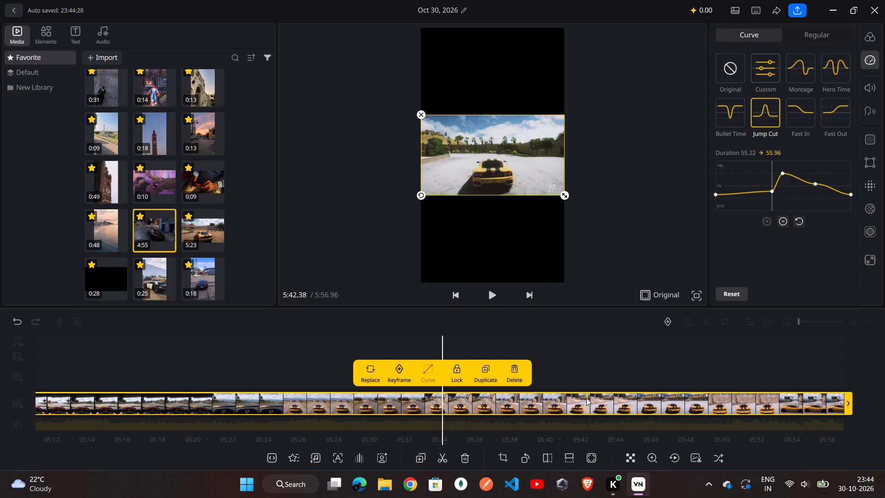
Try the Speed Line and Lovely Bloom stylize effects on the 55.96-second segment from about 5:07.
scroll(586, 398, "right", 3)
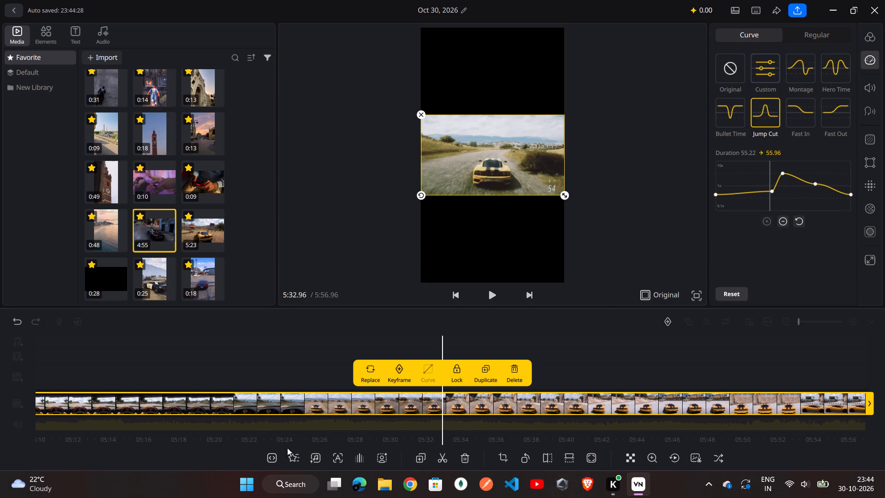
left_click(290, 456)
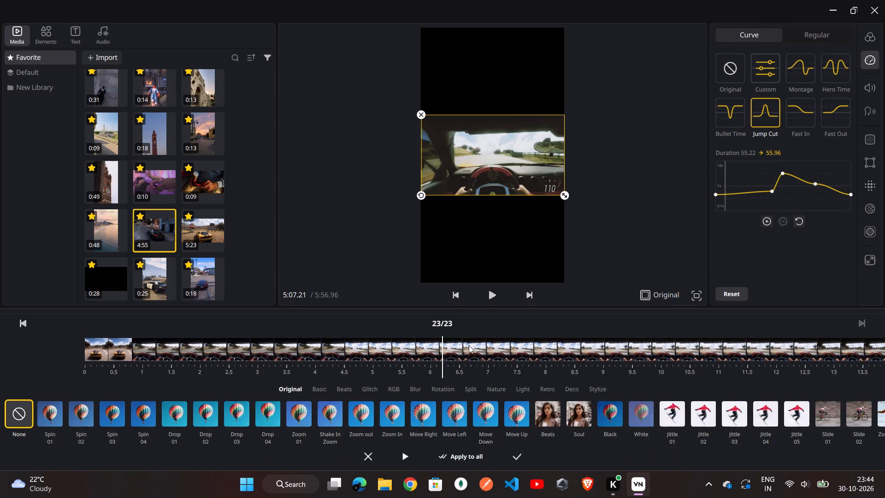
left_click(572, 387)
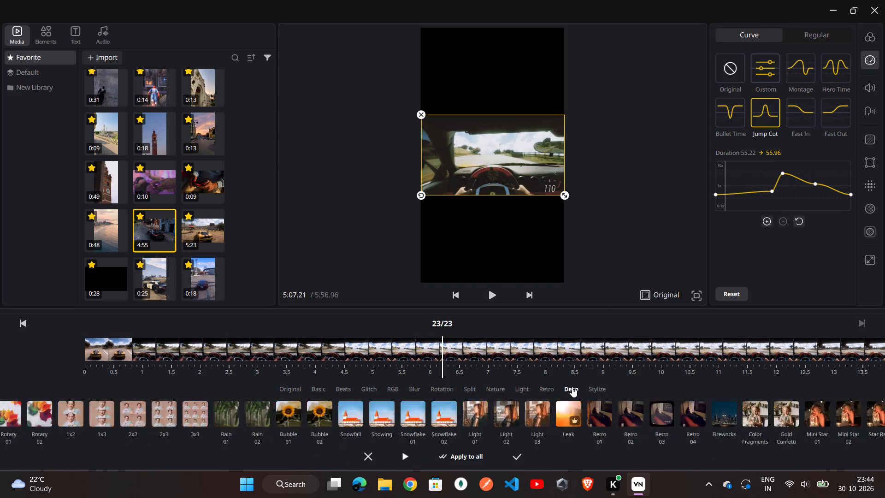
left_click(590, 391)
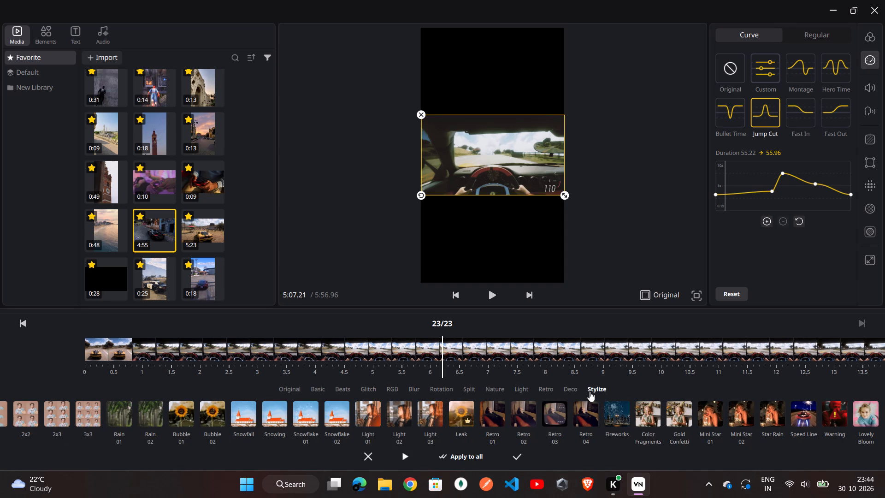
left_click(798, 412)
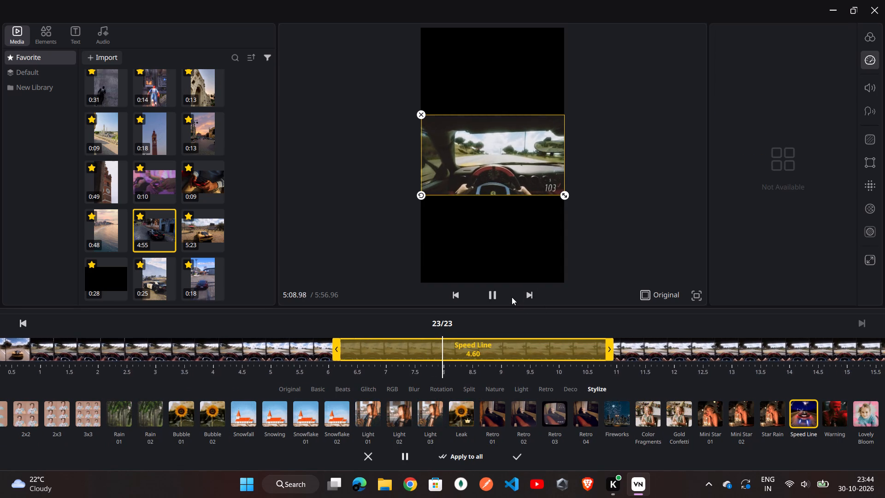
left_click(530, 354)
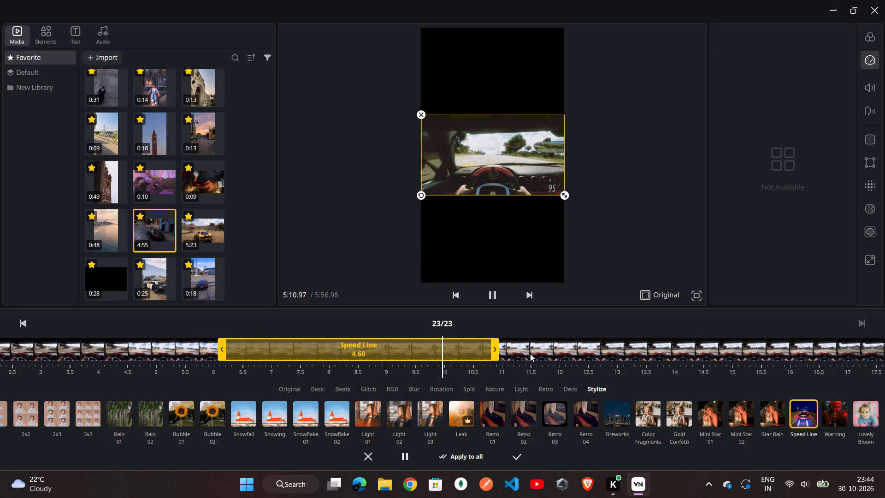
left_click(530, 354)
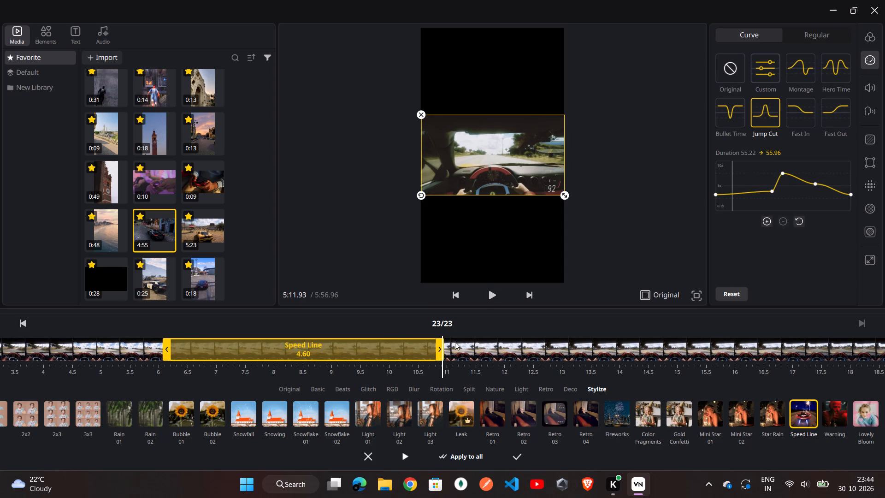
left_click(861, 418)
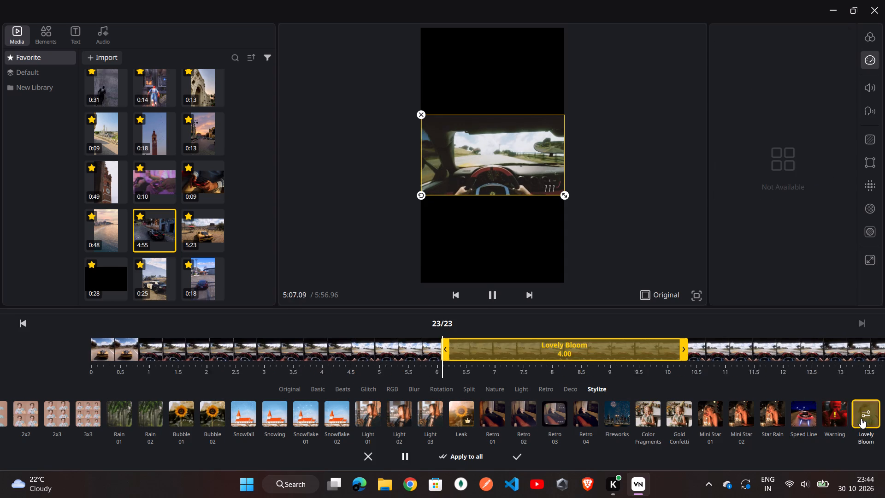
Apply the Warning stylize effect to the 55.96-second segment from about 5:07 and extend it to 6.80 seconds.
left_click(839, 415)
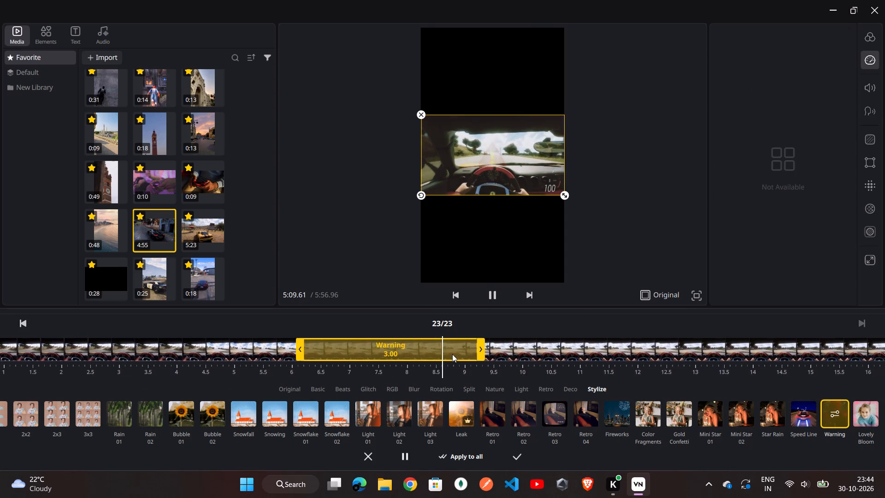
left_click_drag(442, 354, 661, 357)
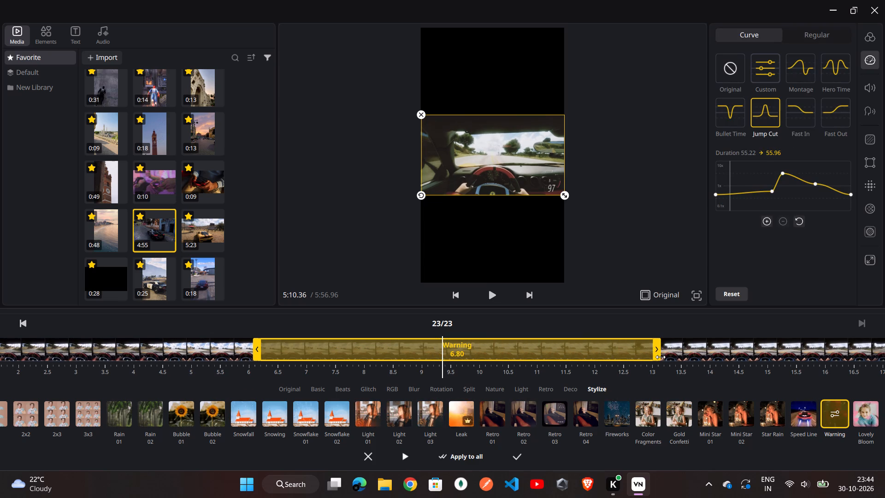
scroll(496, 329, "right", 2)
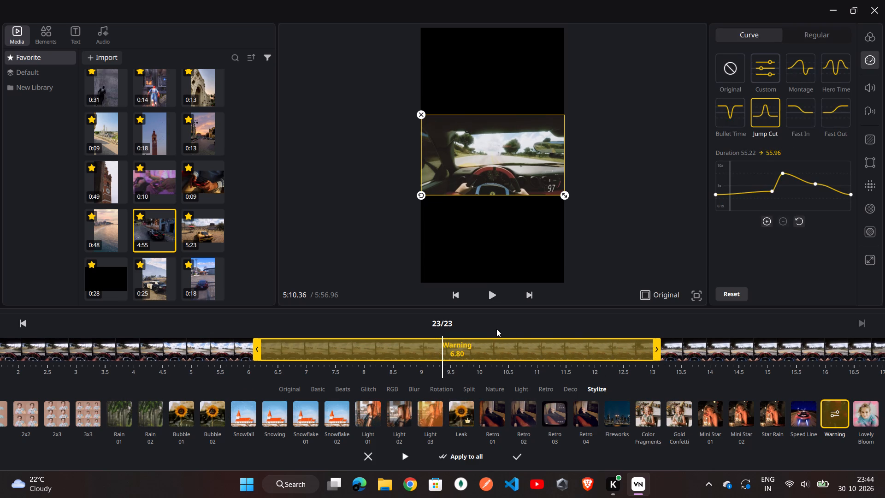
scroll(496, 329, "right", 2)
right_click(492, 250)
left_click(492, 250)
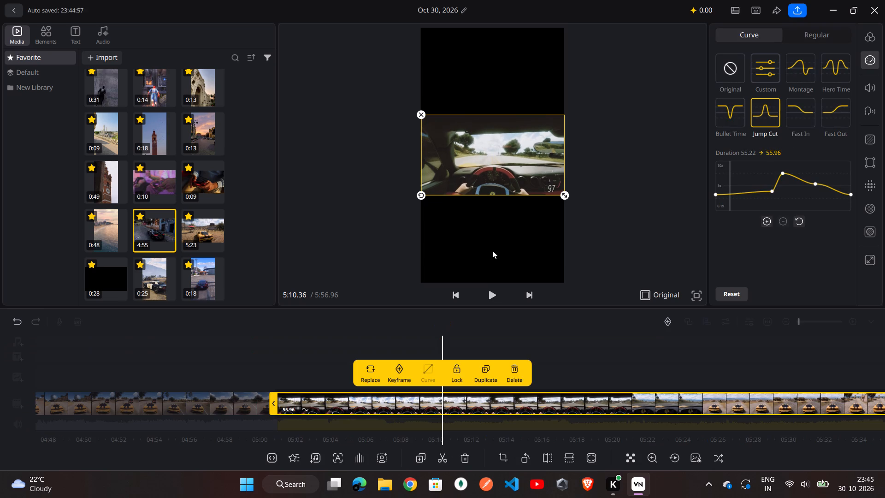
left_click(286, 349)
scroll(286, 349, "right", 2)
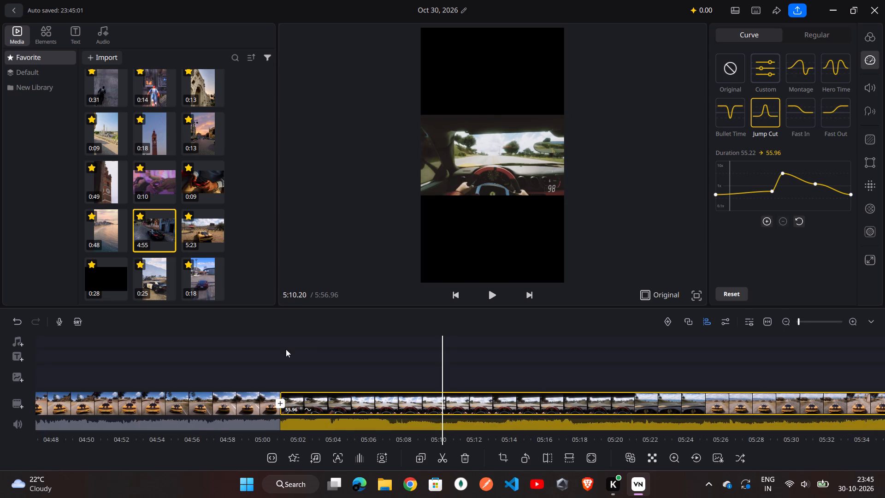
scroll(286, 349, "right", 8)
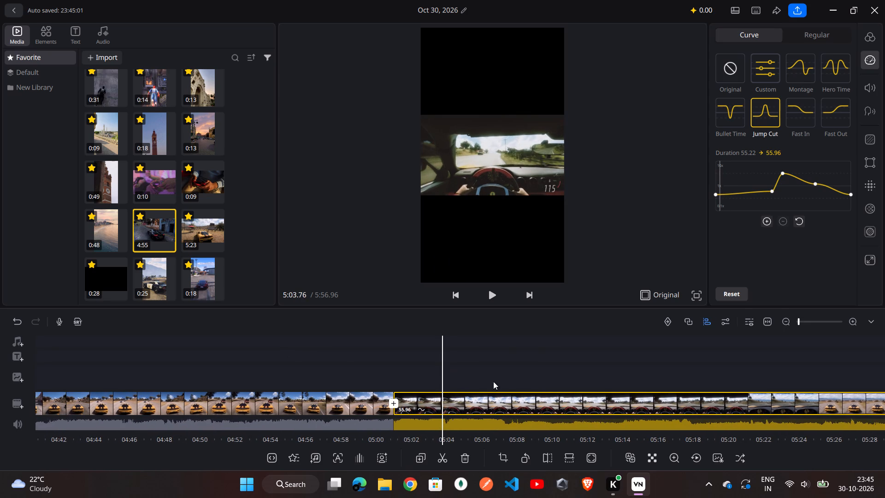
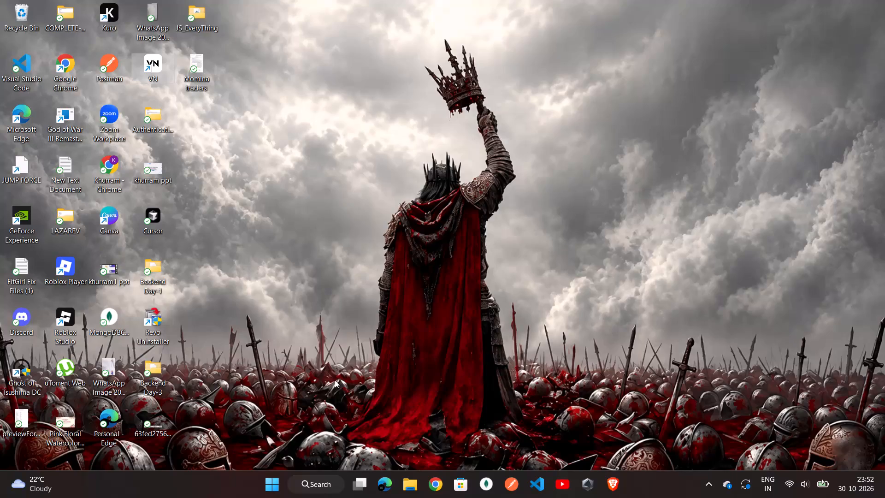
Switch to Windows and bring up the computer's power options.
left_click(281, 491)
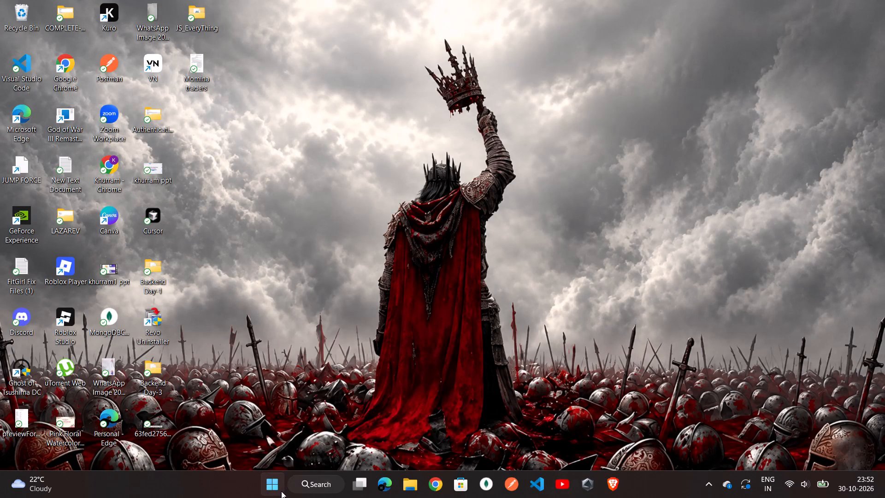
left_click(589, 441)
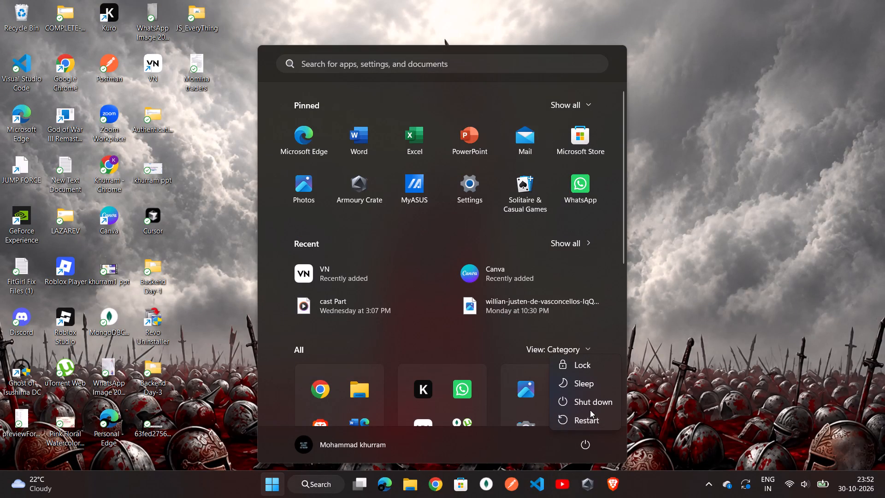